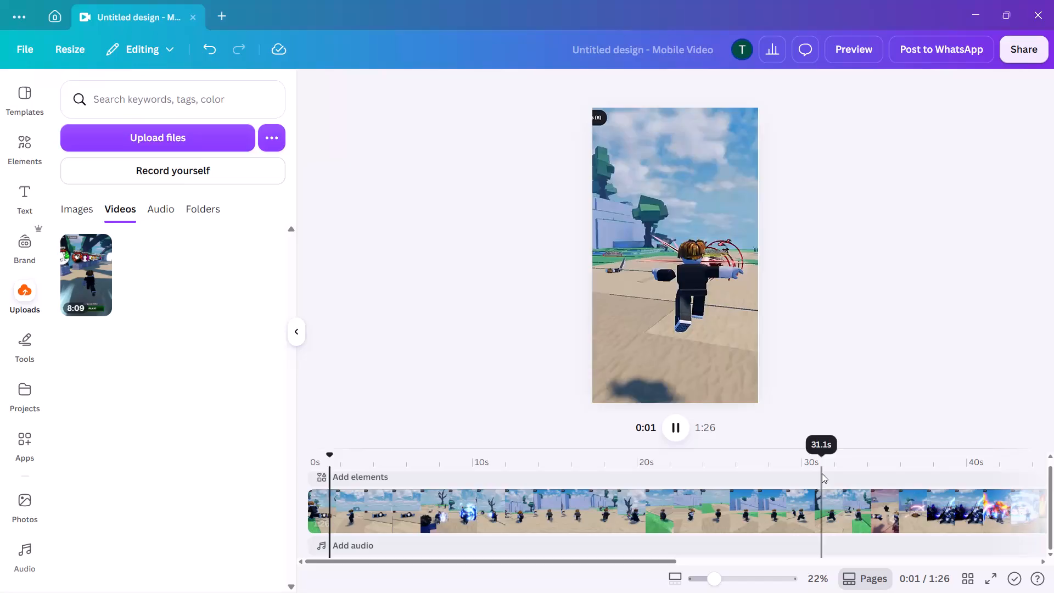
Review the gameplay clip's final seconds and adjust its end trim to about 1:27, during the blue attack effect.
drag(816, 455, 1028, 439)
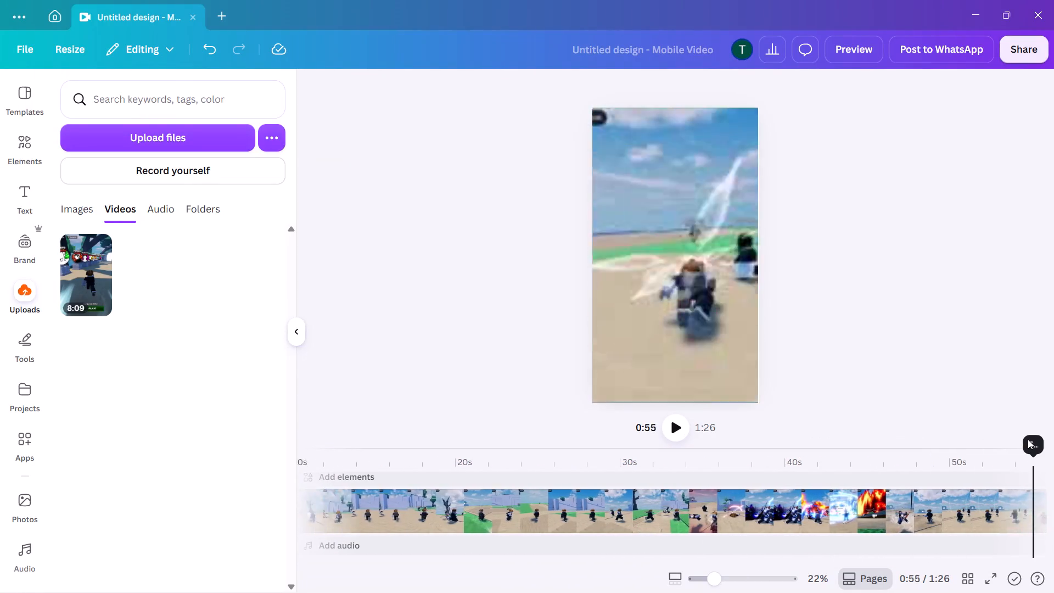
drag(1028, 439, 850, 448)
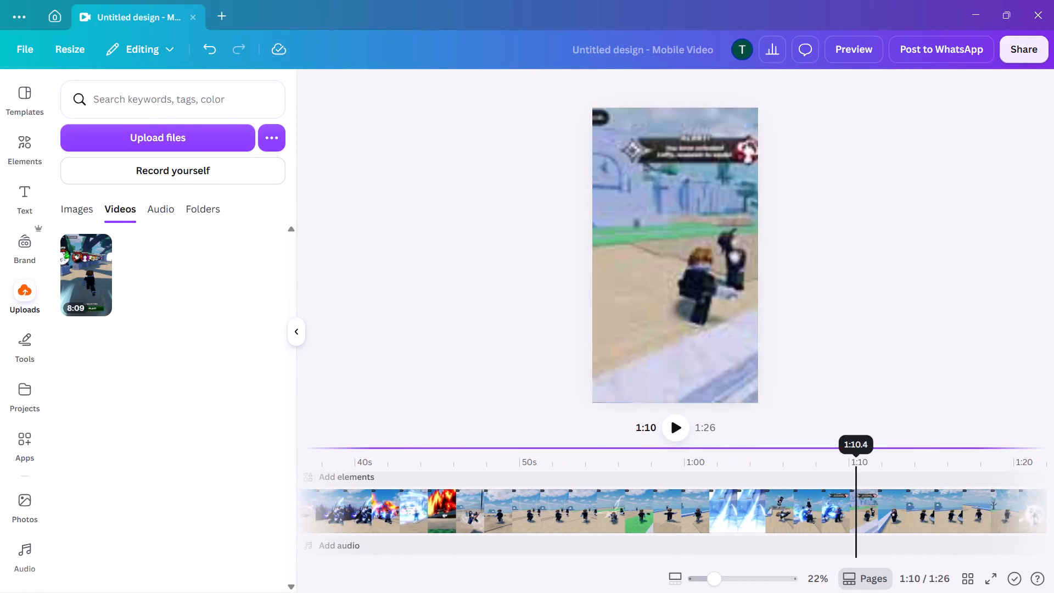
drag(850, 448, 921, 456)
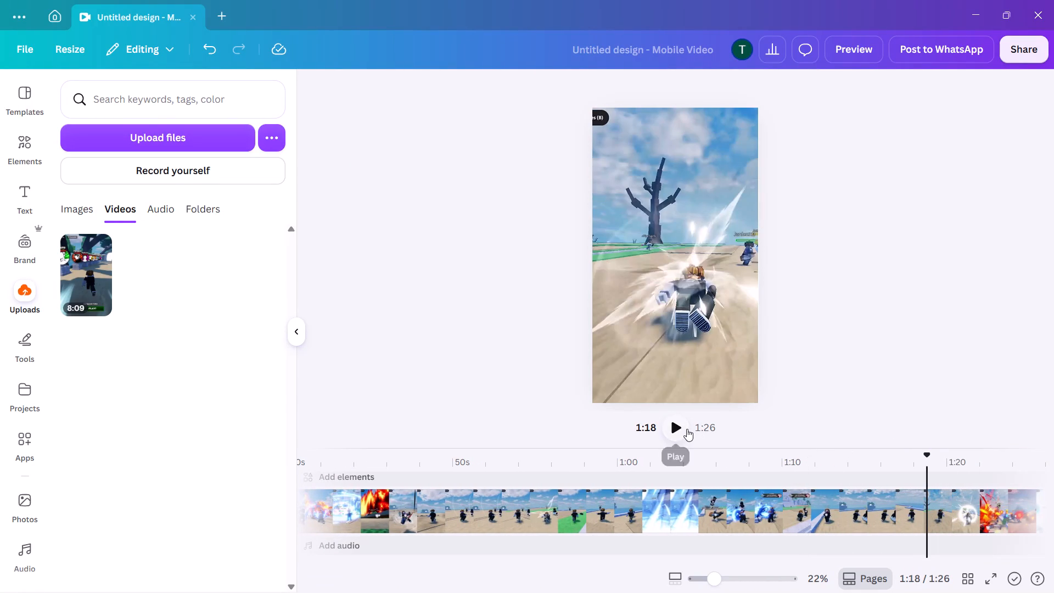
click(687, 429)
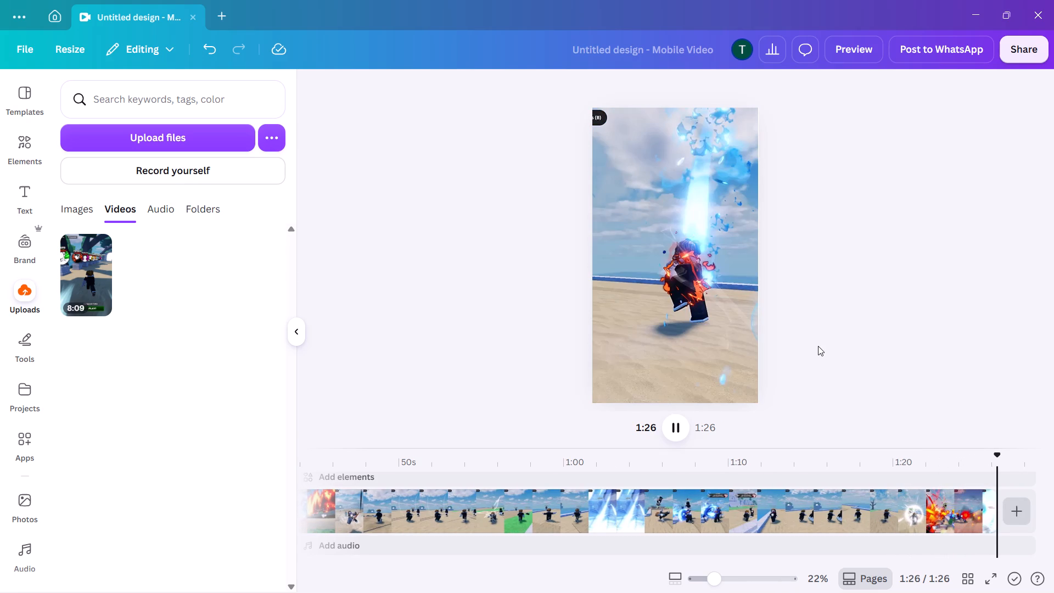
click(979, 523)
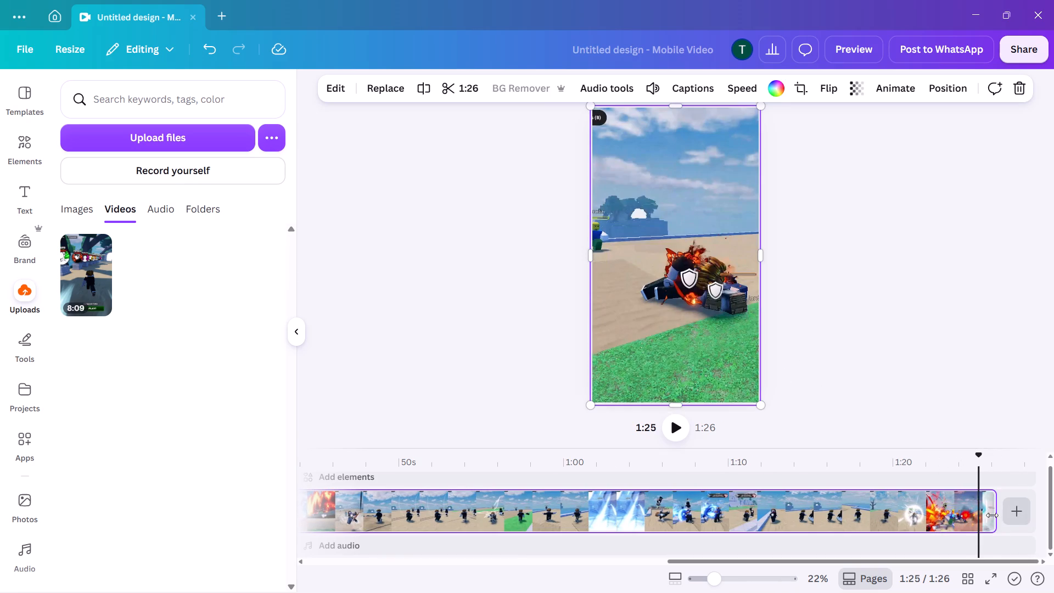
drag(991, 512, 1007, 514)
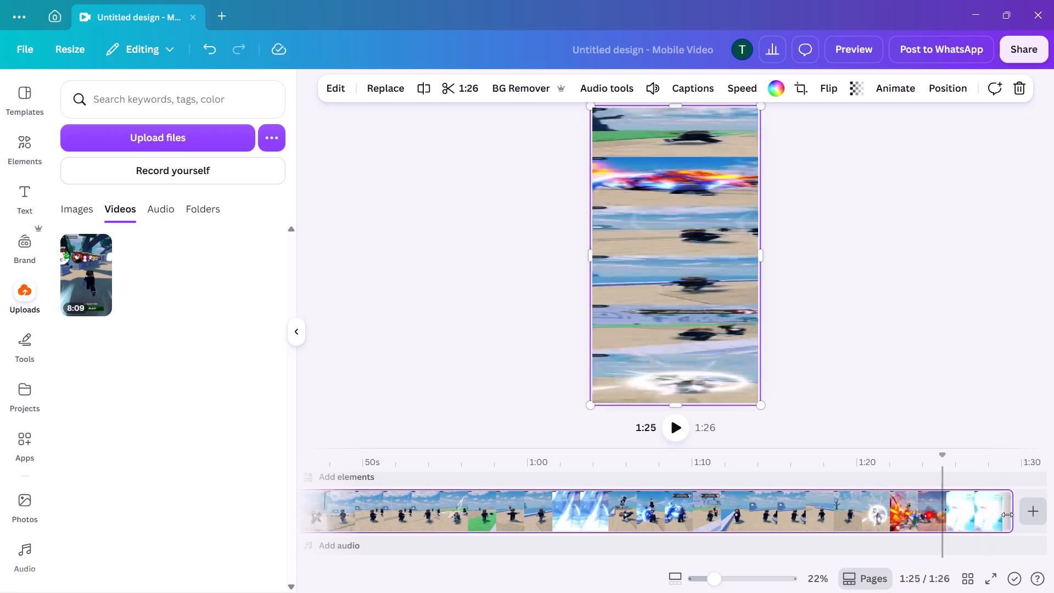
drag(1007, 514, 854, 534)
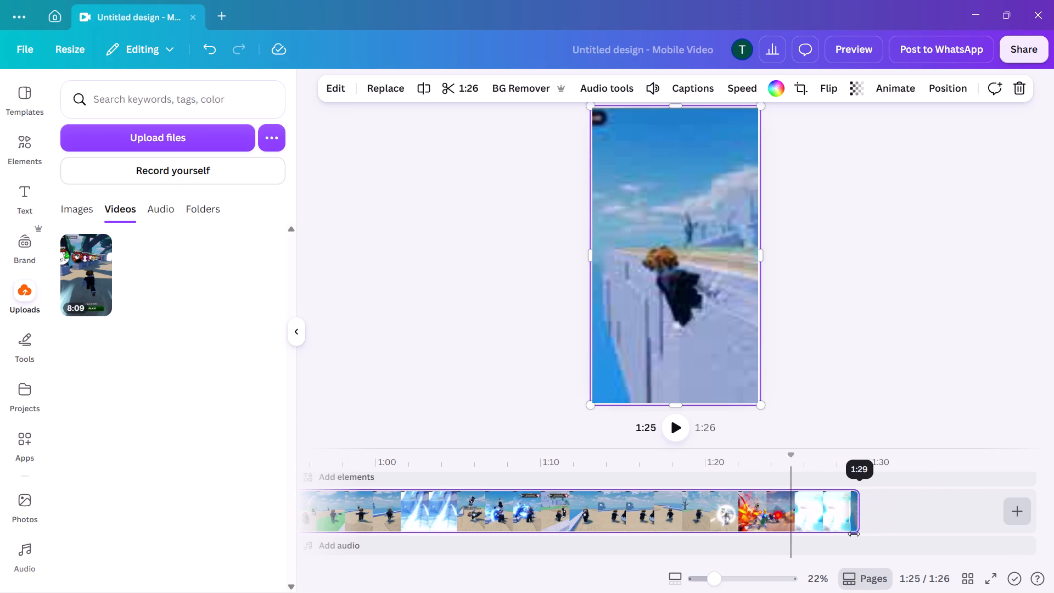
drag(854, 534, 832, 540)
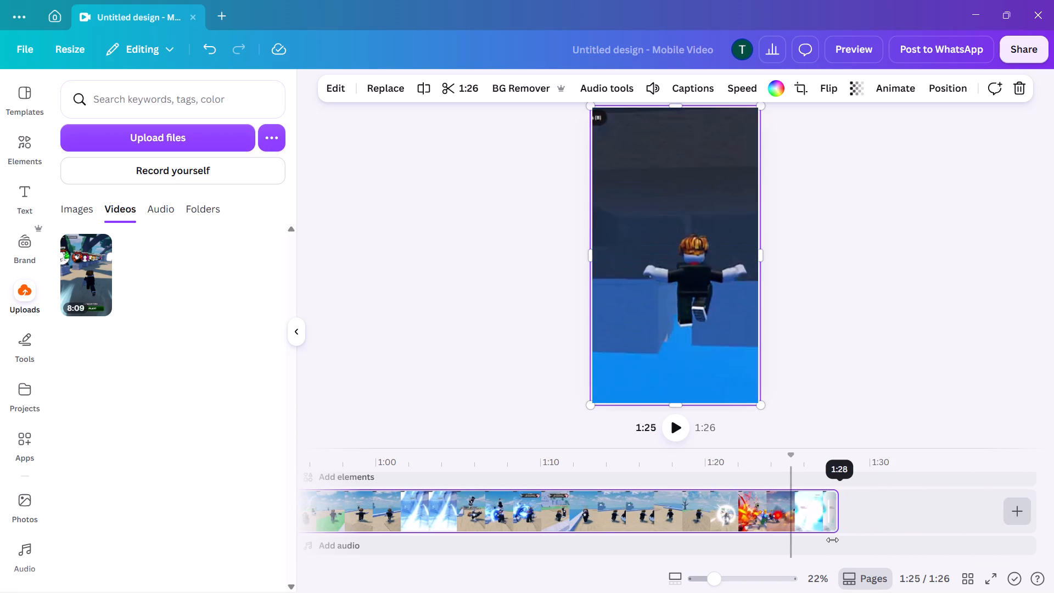
drag(832, 540, 820, 554)
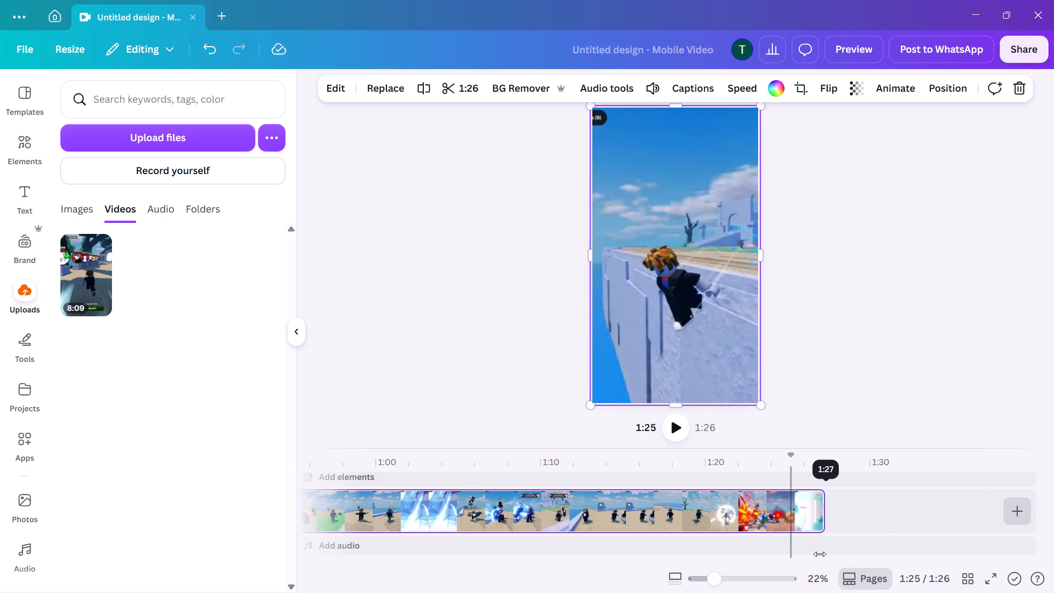
drag(820, 554, 815, 558)
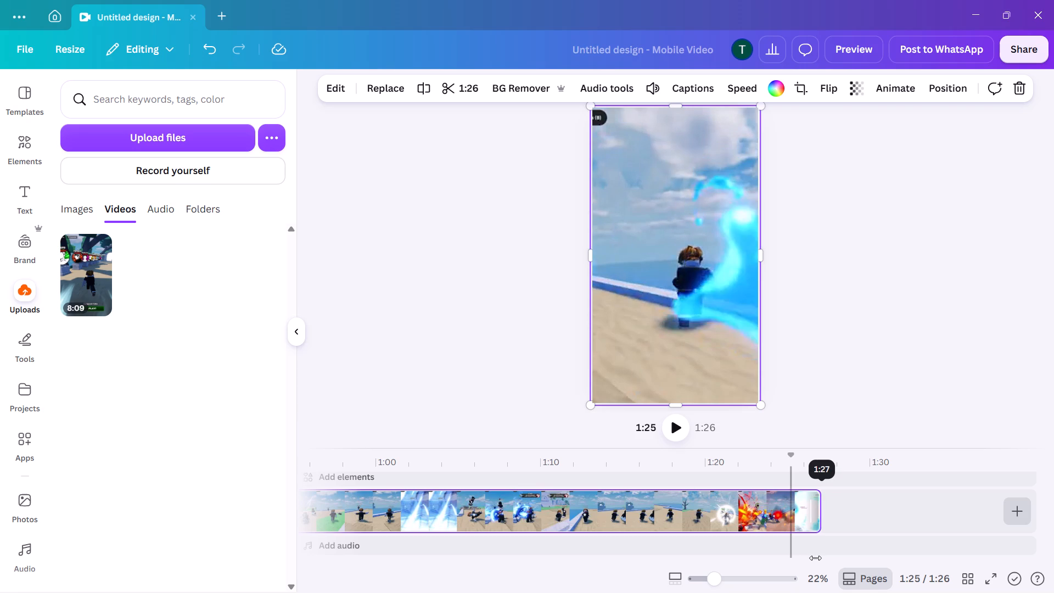
drag(815, 558, 812, 558)
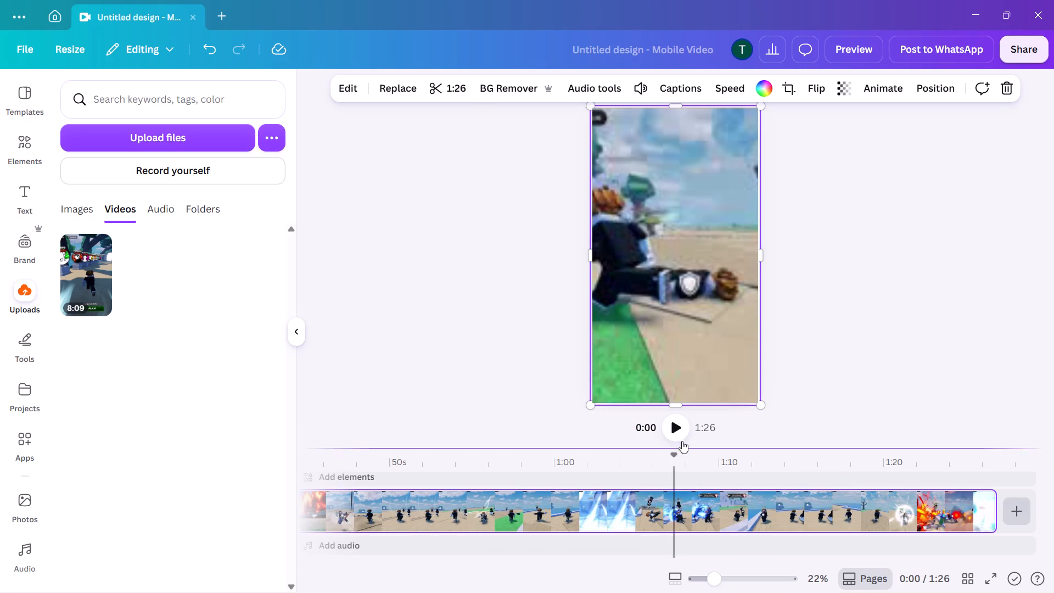
Play back the trimmed clip, skipping ahead to about 1:25 to check how the ending cuts off.
click(683, 435)
click(906, 485)
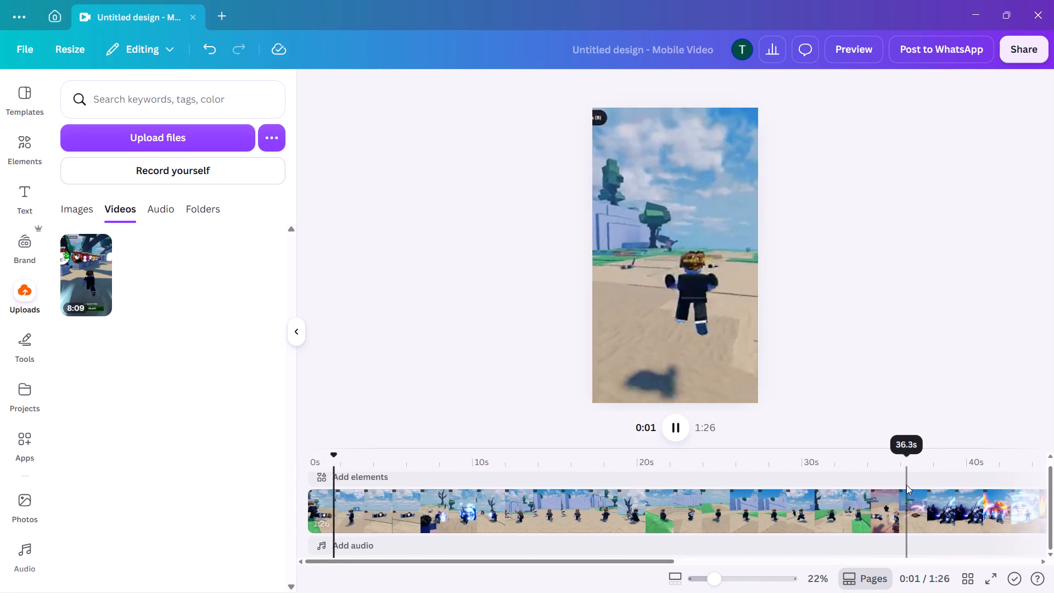
drag(906, 456, 1025, 410)
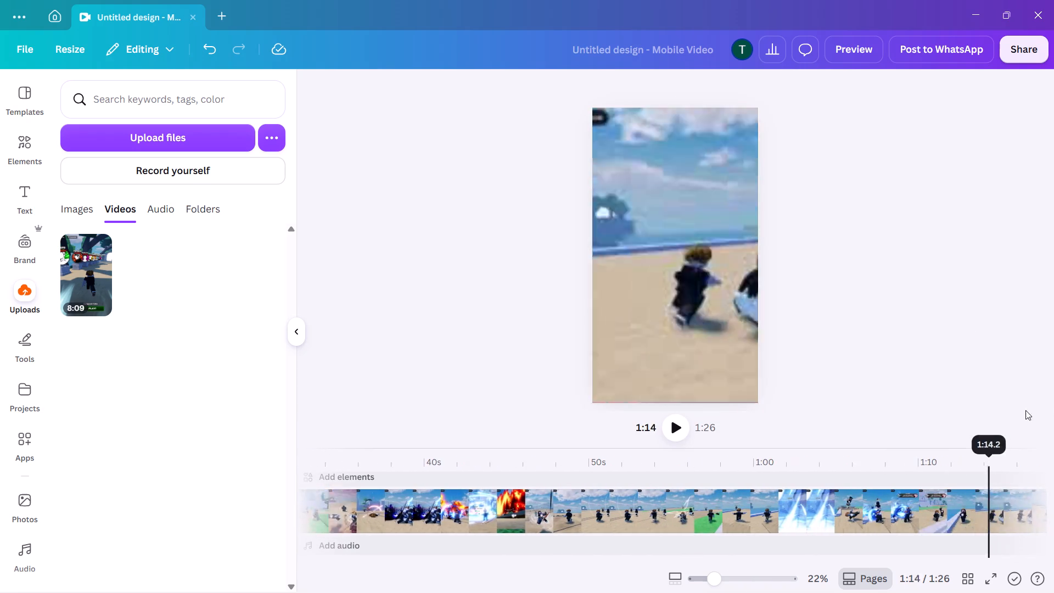
drag(1025, 410, 967, 424)
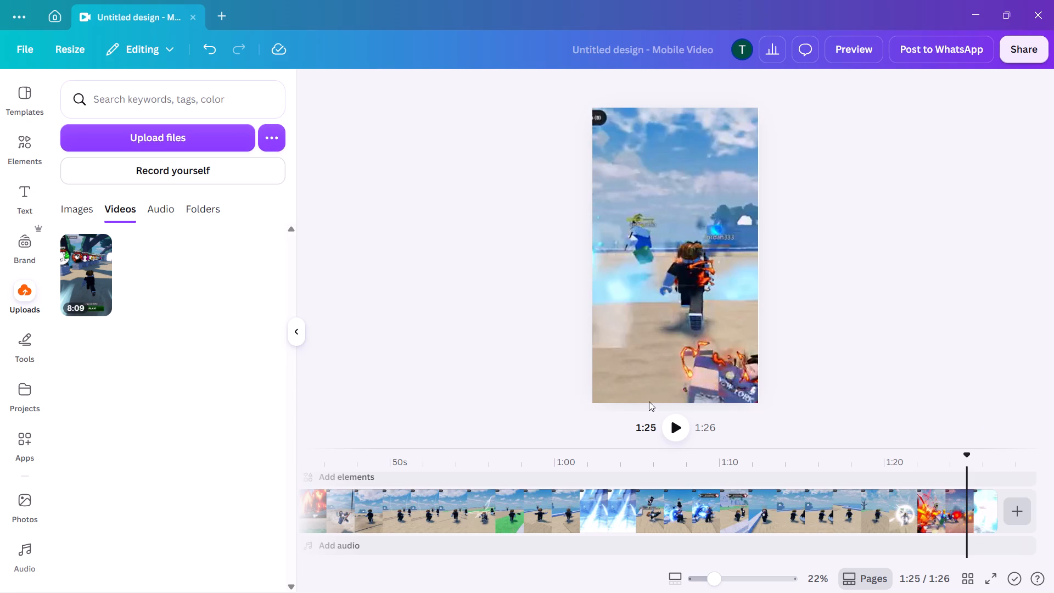
click(665, 423)
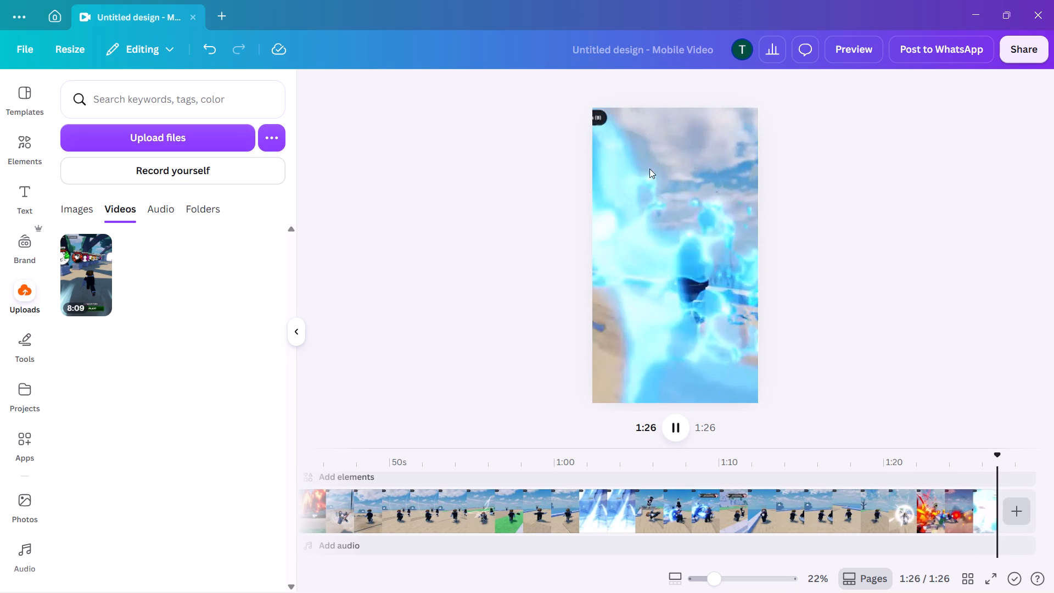
click(719, 280)
click(643, 168)
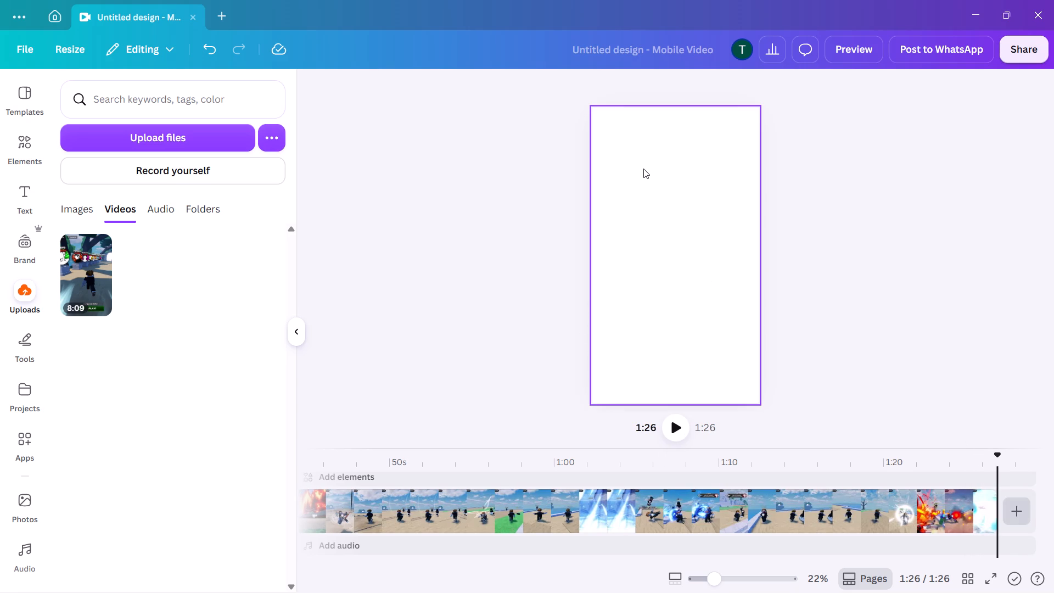
Set the gameplay clip's video speed to 1.75.
click(665, 507)
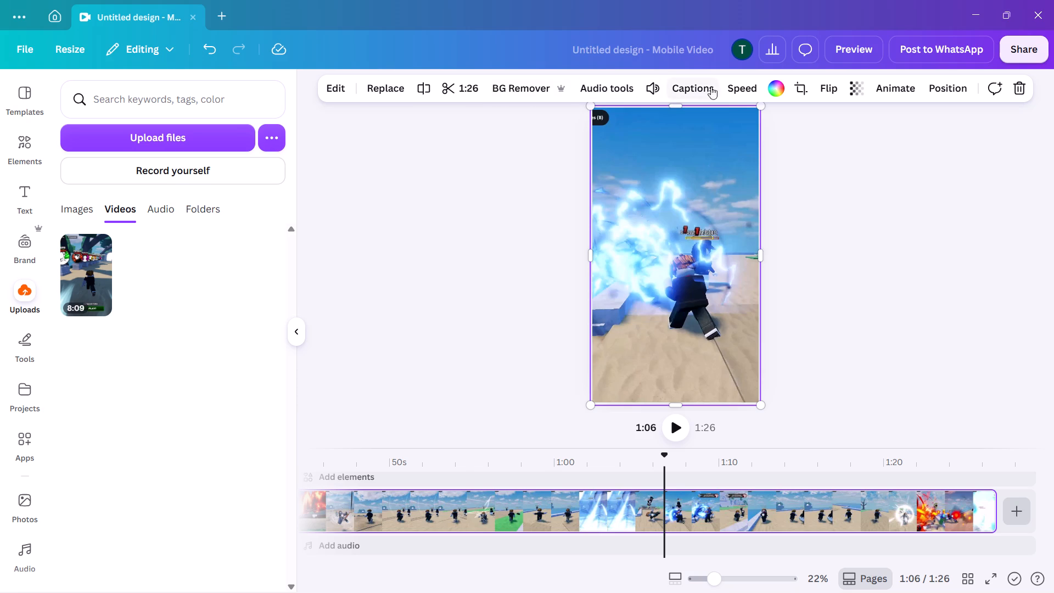
click(745, 85)
drag(720, 145, 748, 145)
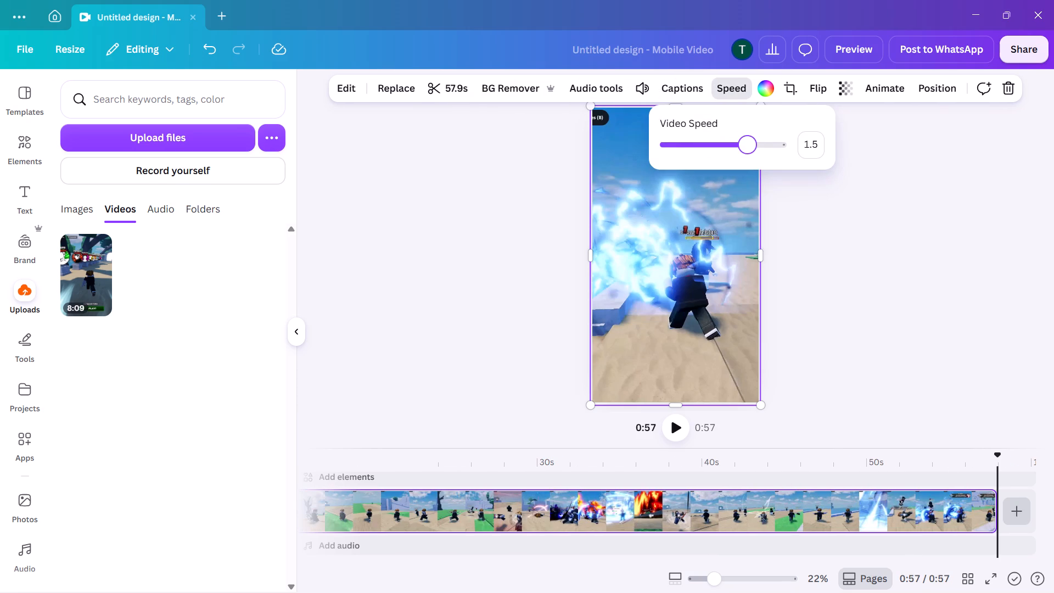
drag(748, 145, 765, 144)
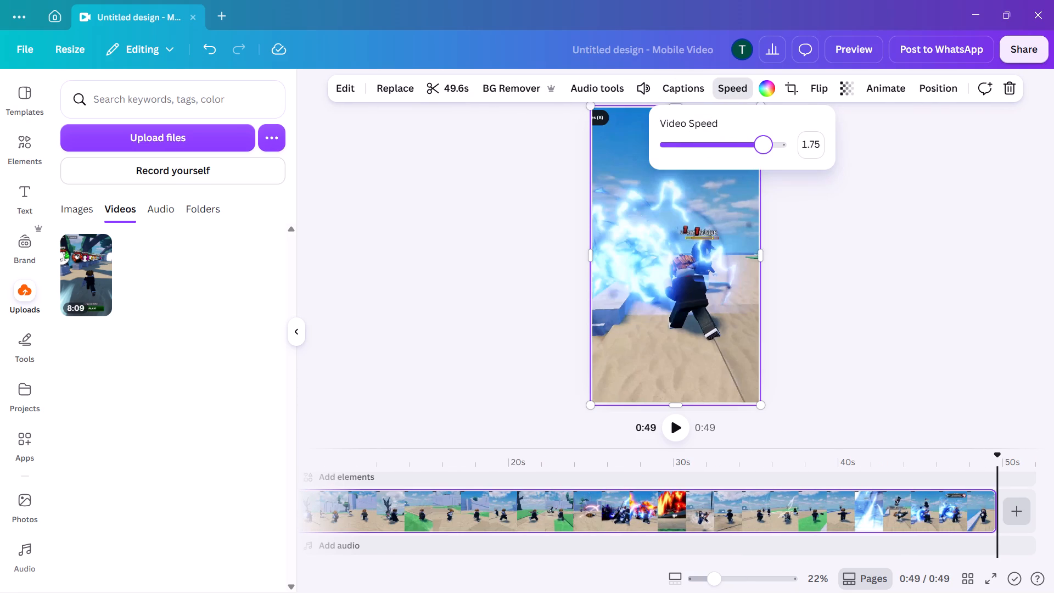
drag(765, 144, 767, 144)
Play the sped-up clip from the beginning to check its pace.
click(676, 428)
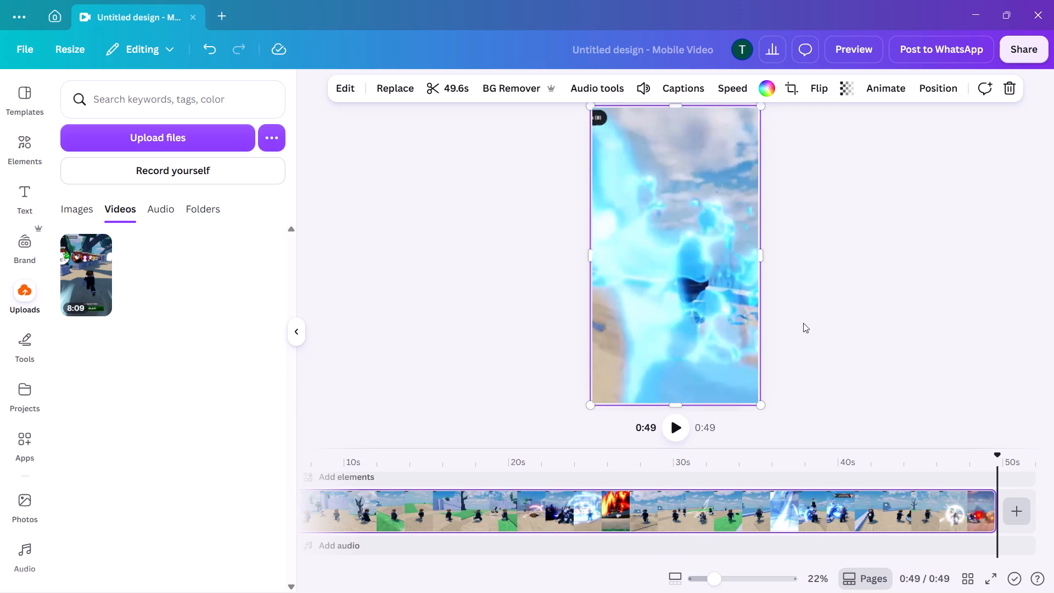
click(666, 431)
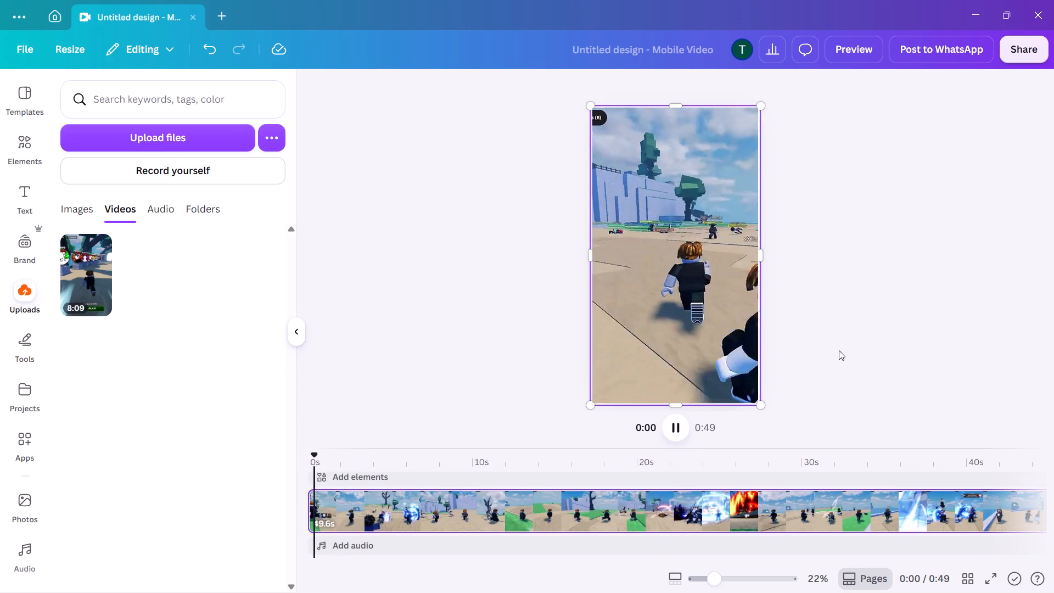
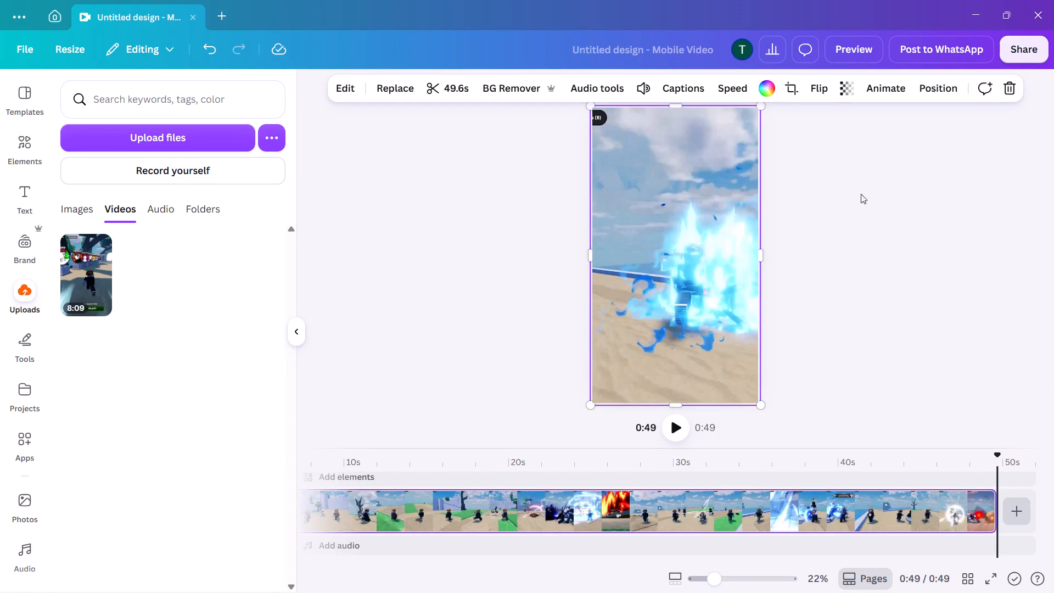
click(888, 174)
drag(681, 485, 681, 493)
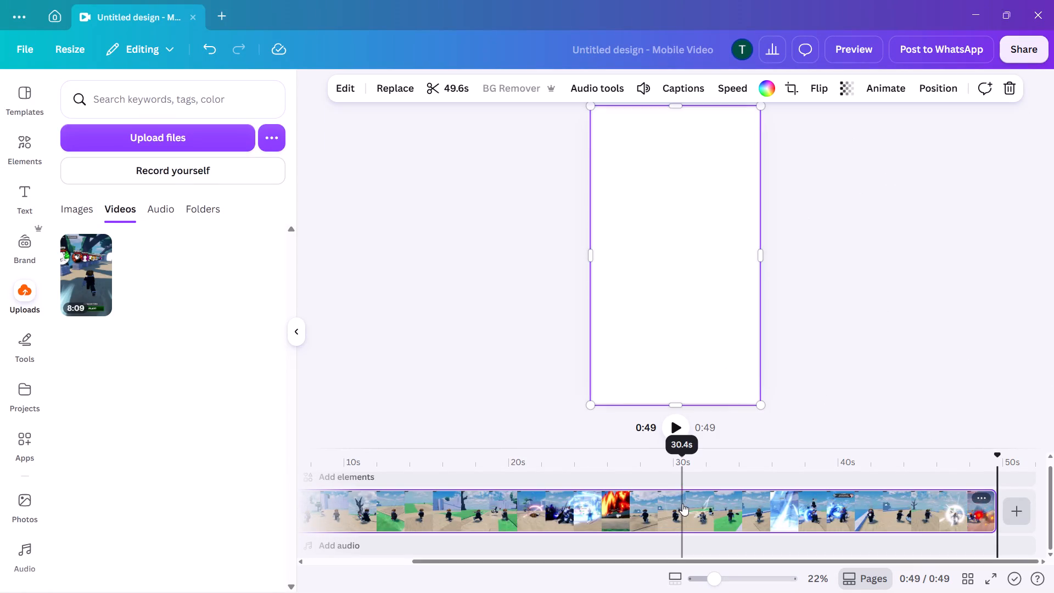
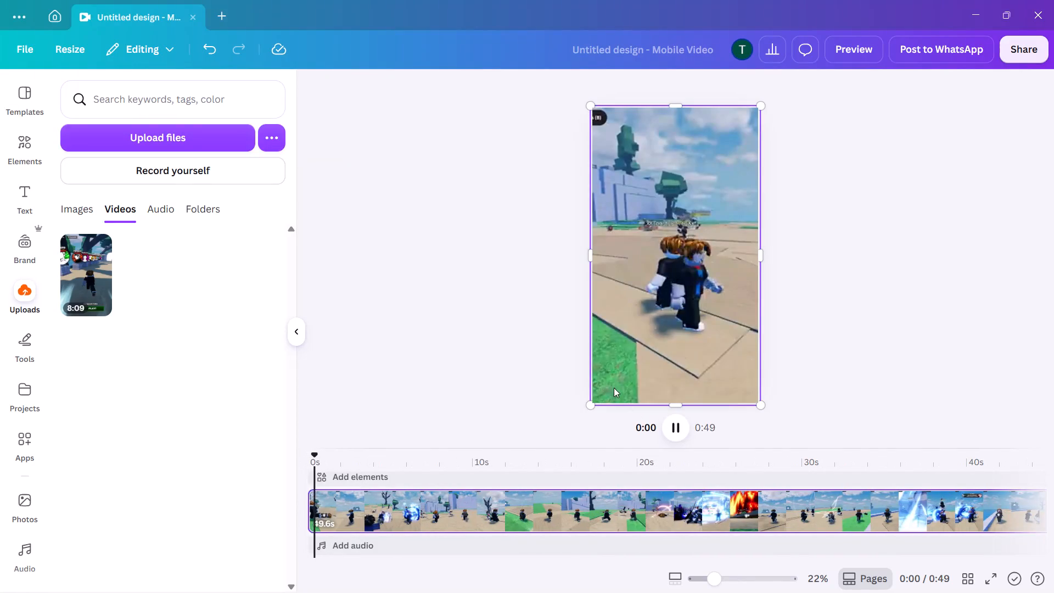
Play the gameplay clip from its start through about 0:20 to review the footage and its sound.
click(677, 431)
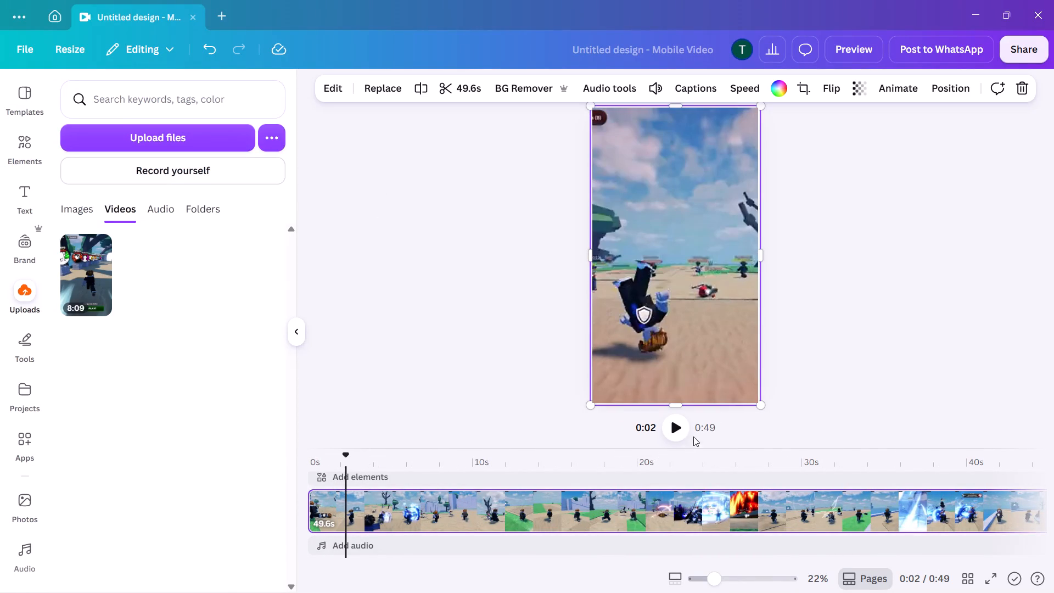
click(678, 435)
click(676, 422)
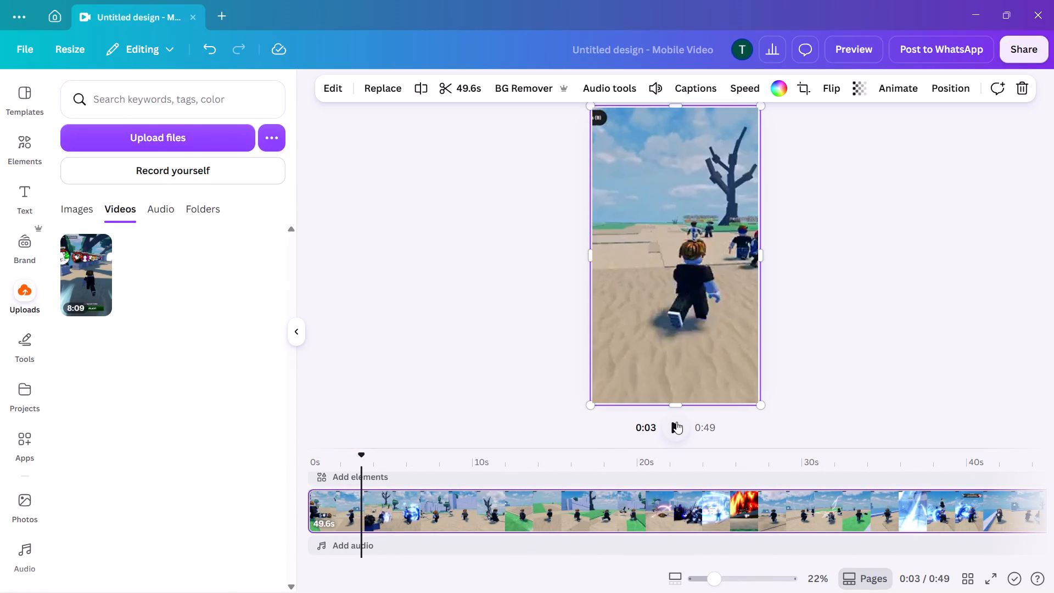
click(677, 429)
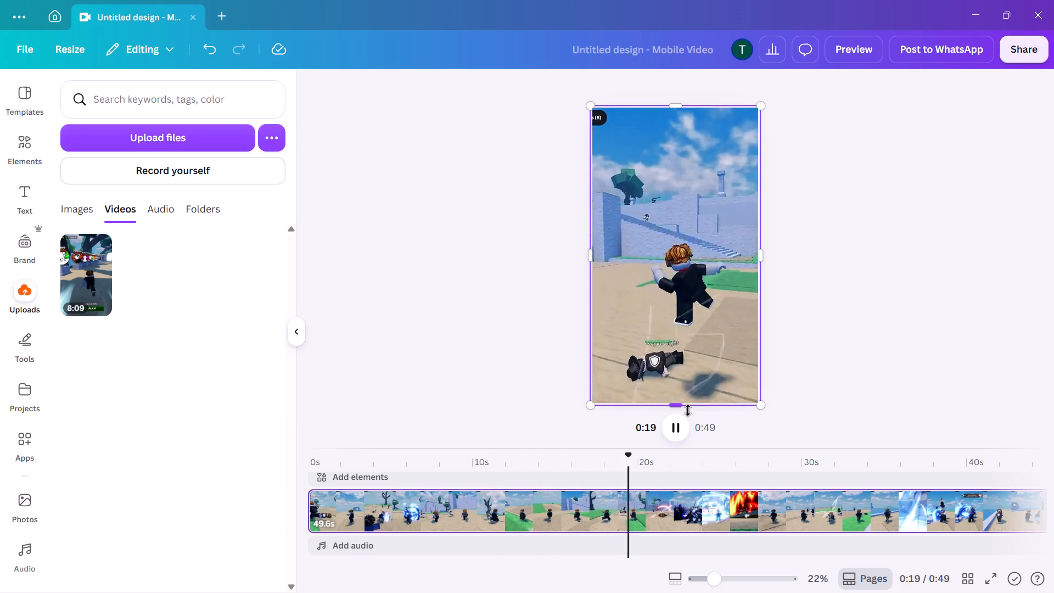
click(697, 233)
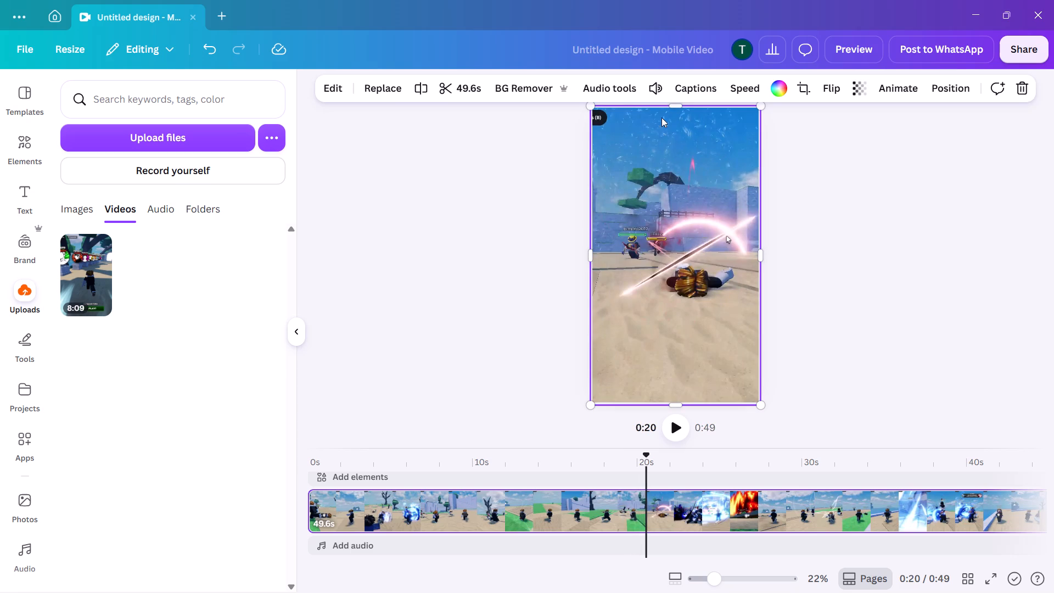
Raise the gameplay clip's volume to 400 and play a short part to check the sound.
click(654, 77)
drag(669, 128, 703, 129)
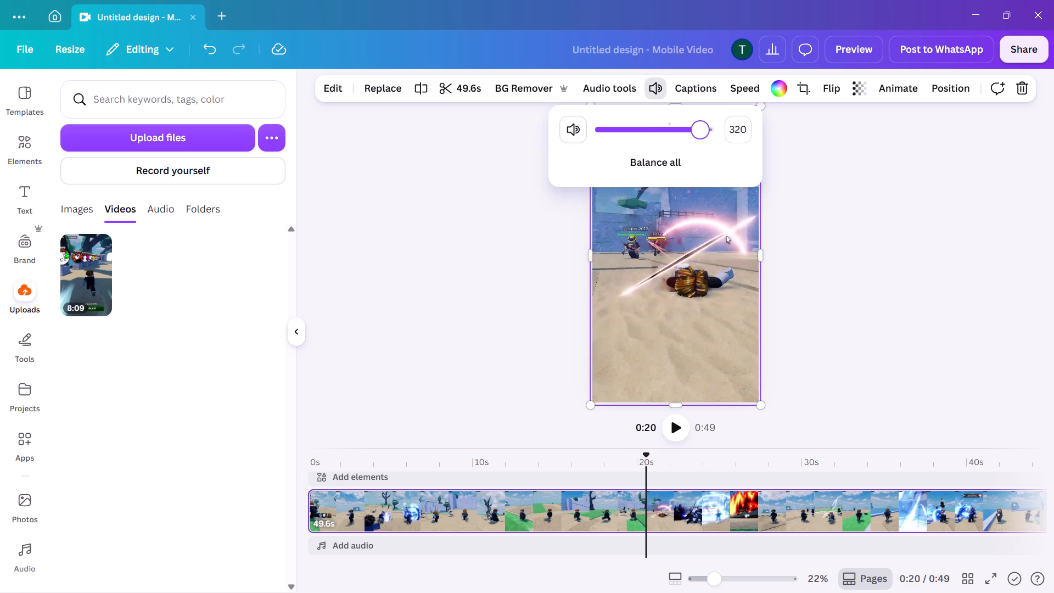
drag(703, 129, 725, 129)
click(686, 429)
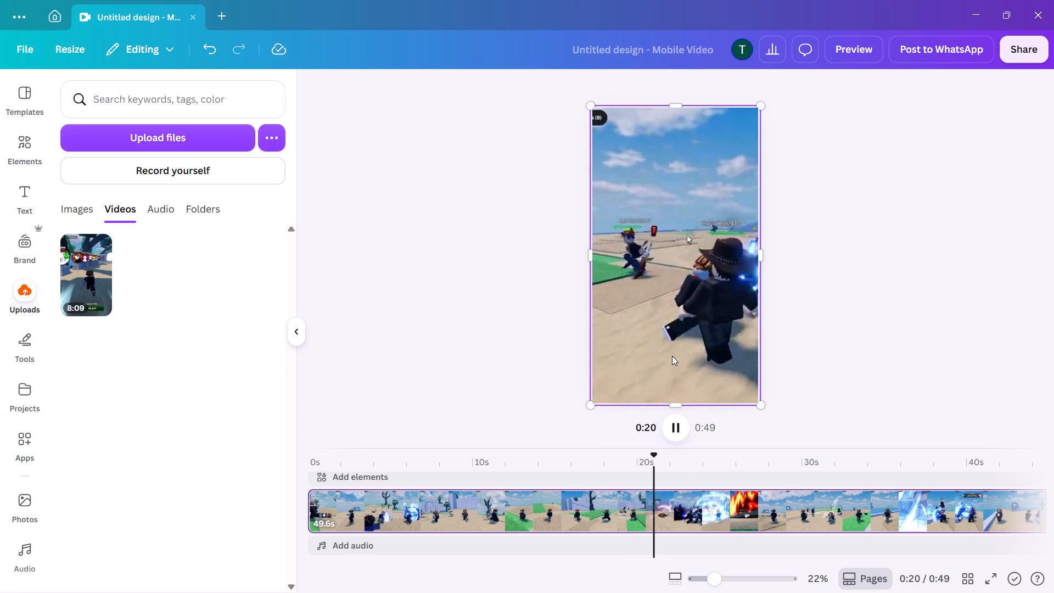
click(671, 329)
Lower the gameplay clip's volume to about 100.
click(658, 94)
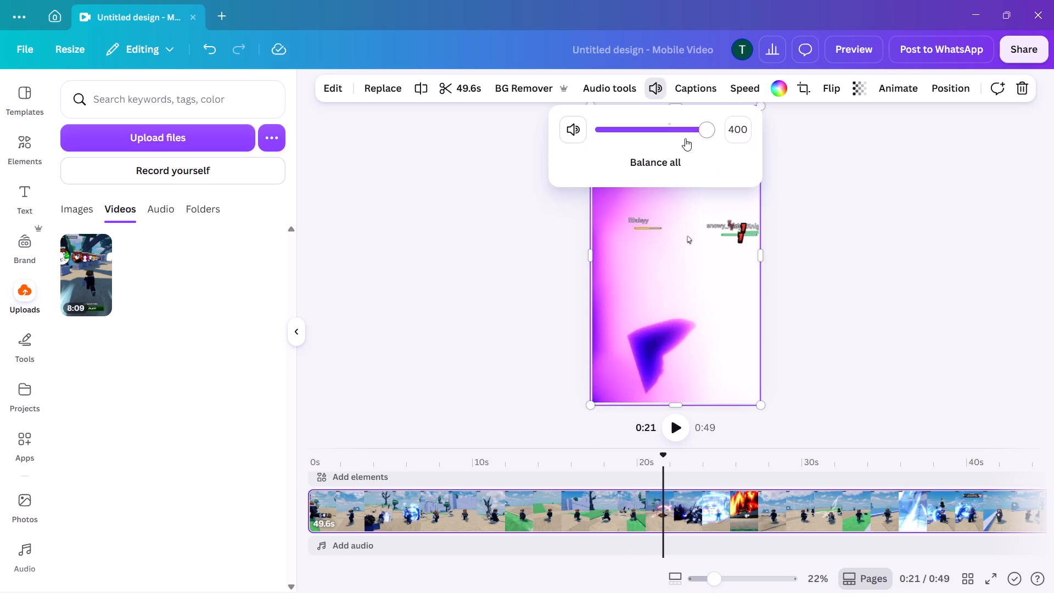
drag(699, 131, 670, 134)
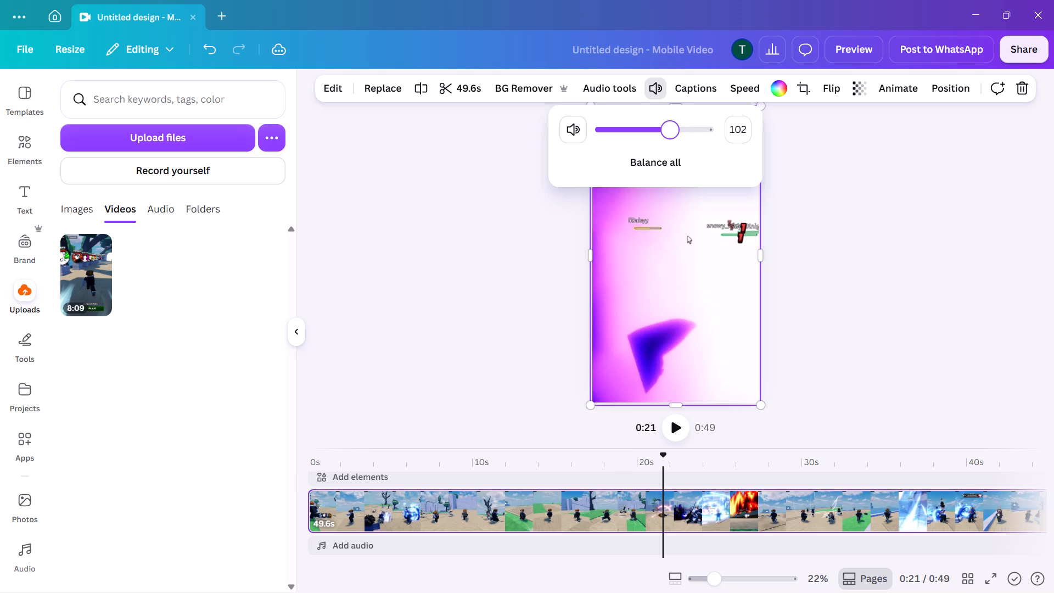
drag(670, 134, 668, 135)
click(681, 419)
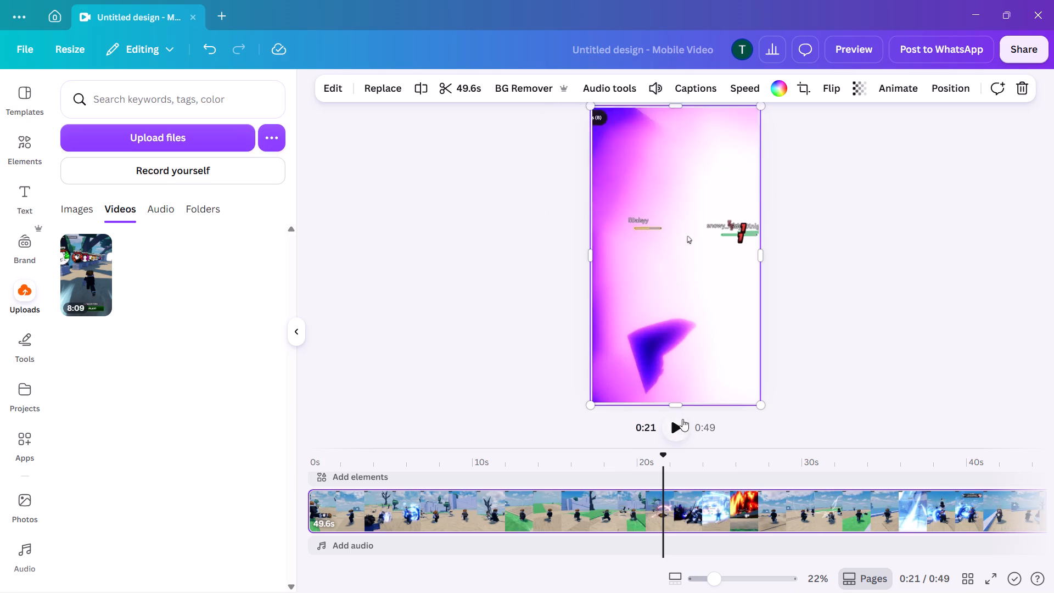
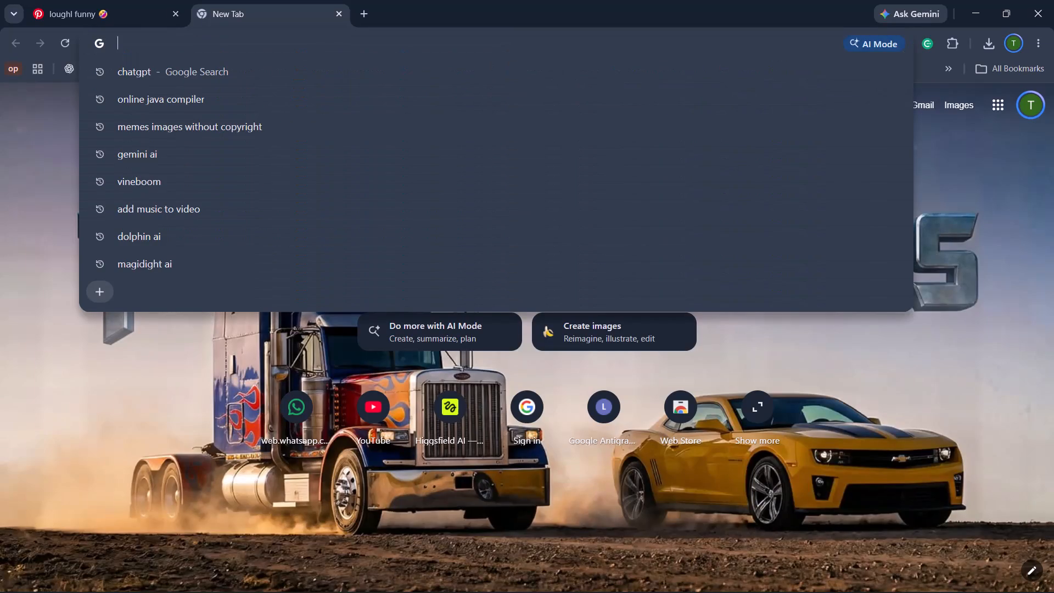
Search the web for aggressive phonk music download, using the corrected spelling for the results.
key(a)
text(GGR)
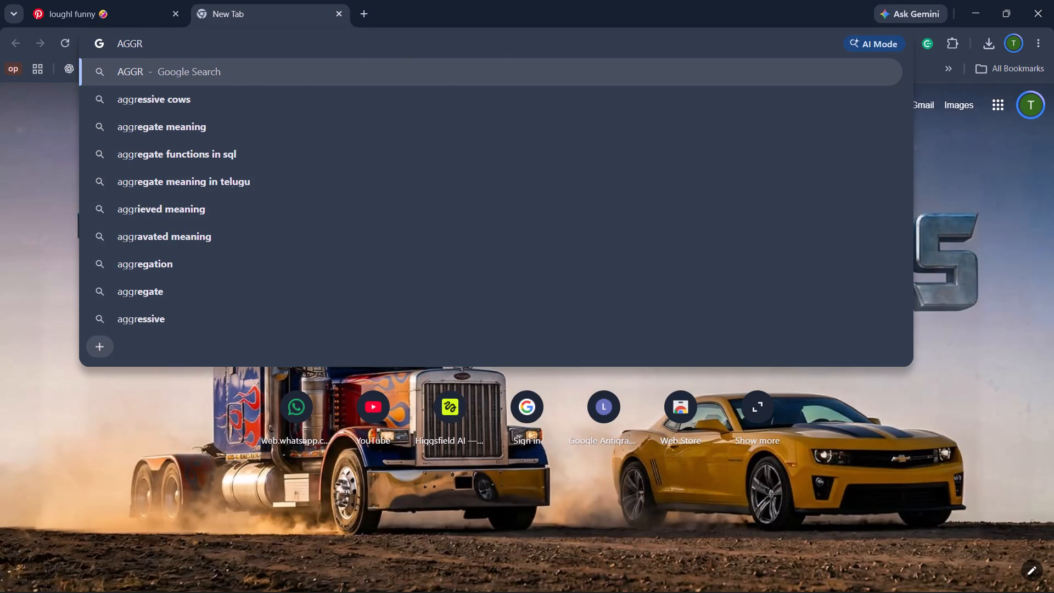
click(329, 98)
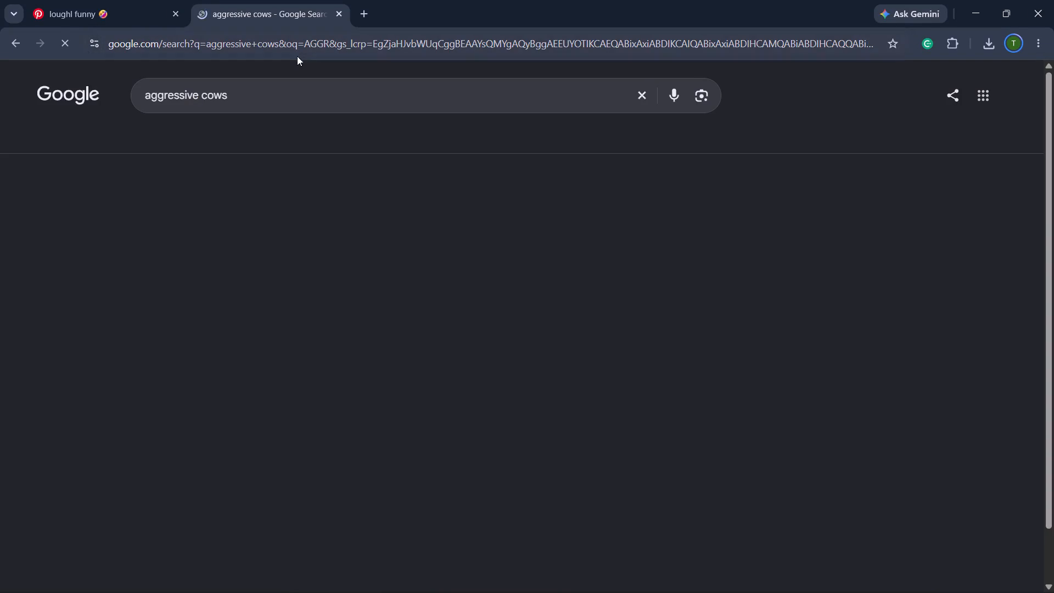
click(278, 89)
key(BackSpace)
key(BackSpace)
key(BackSpace)
key(BackSpace)
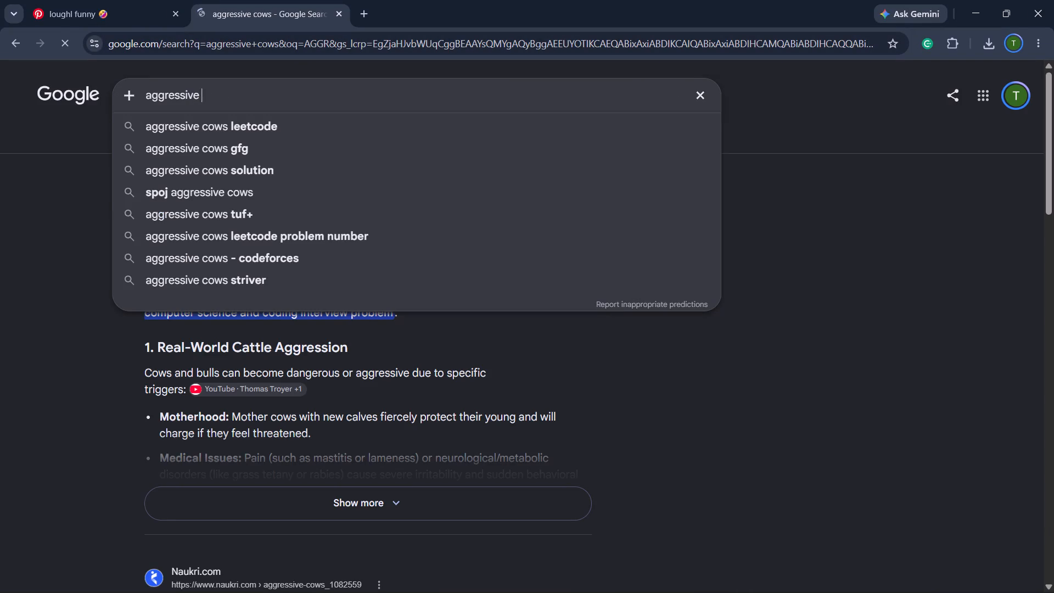
key(p)
text(HONK)
key(space)
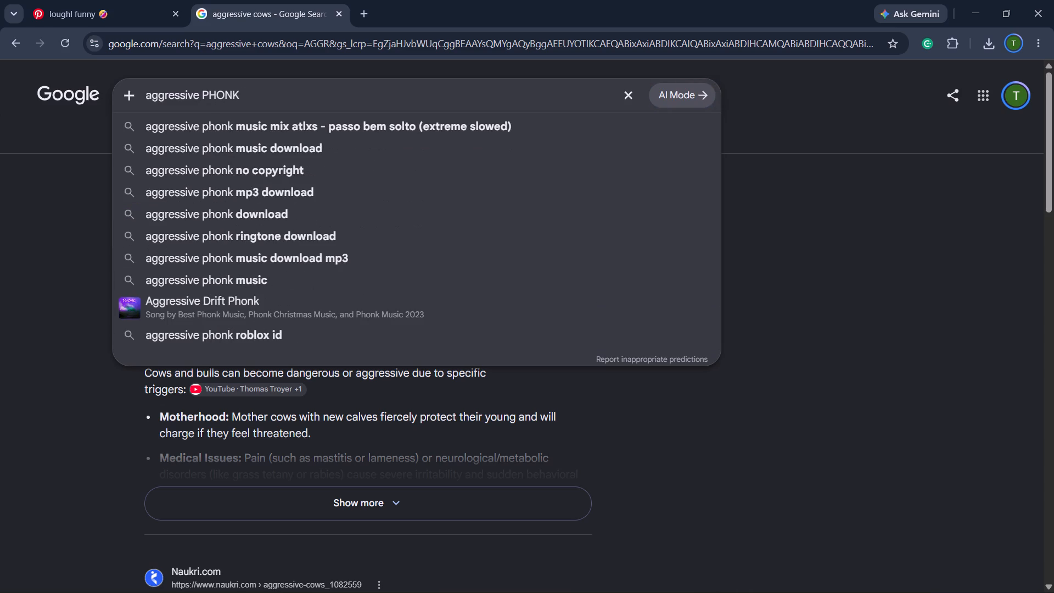
text(MUSIC DOE)
key(BackSpace)
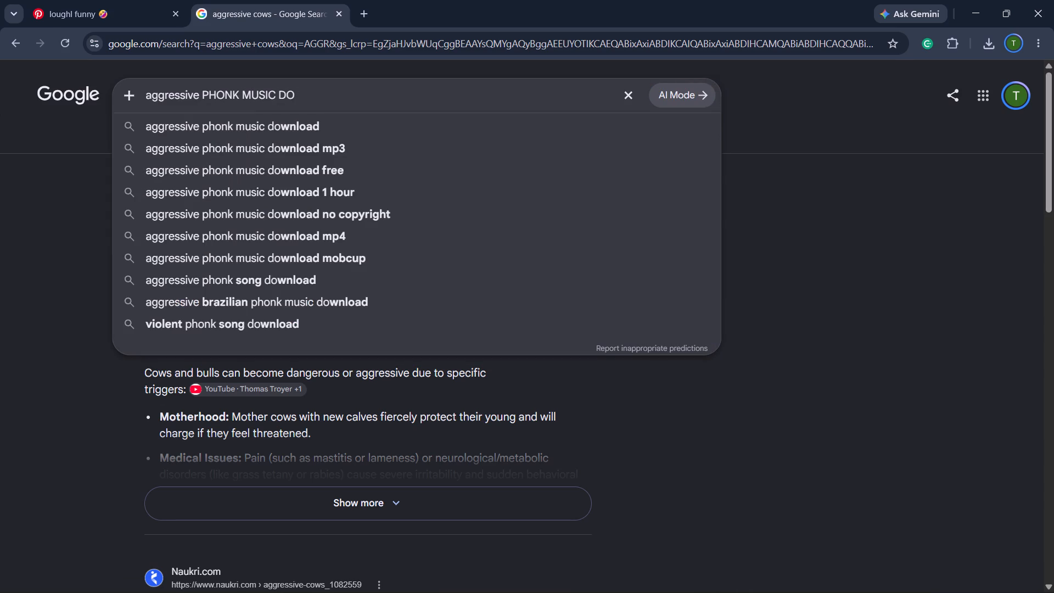
text(WMLOAD)
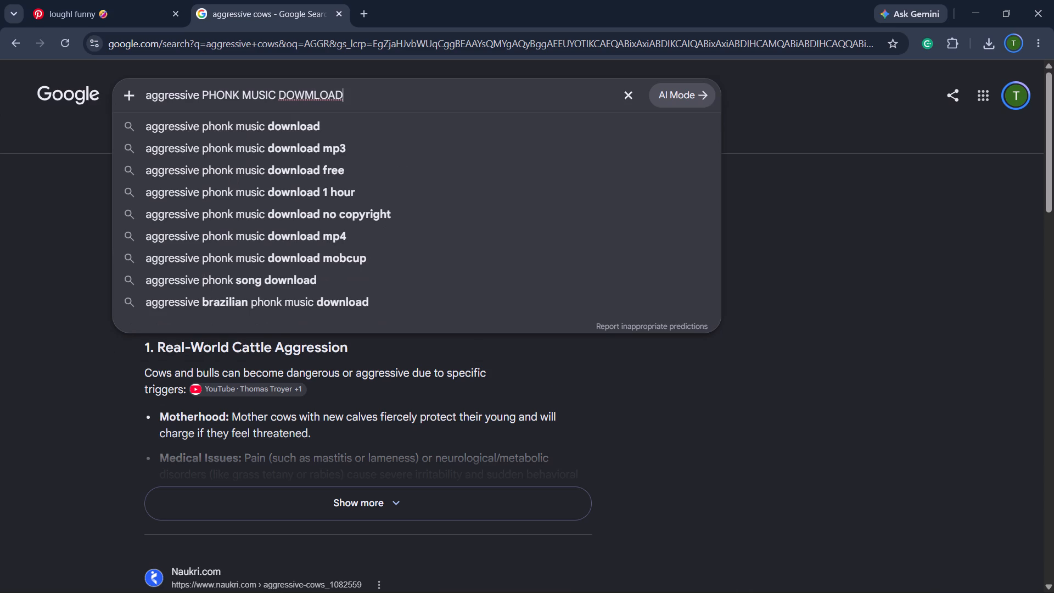
key(Return)
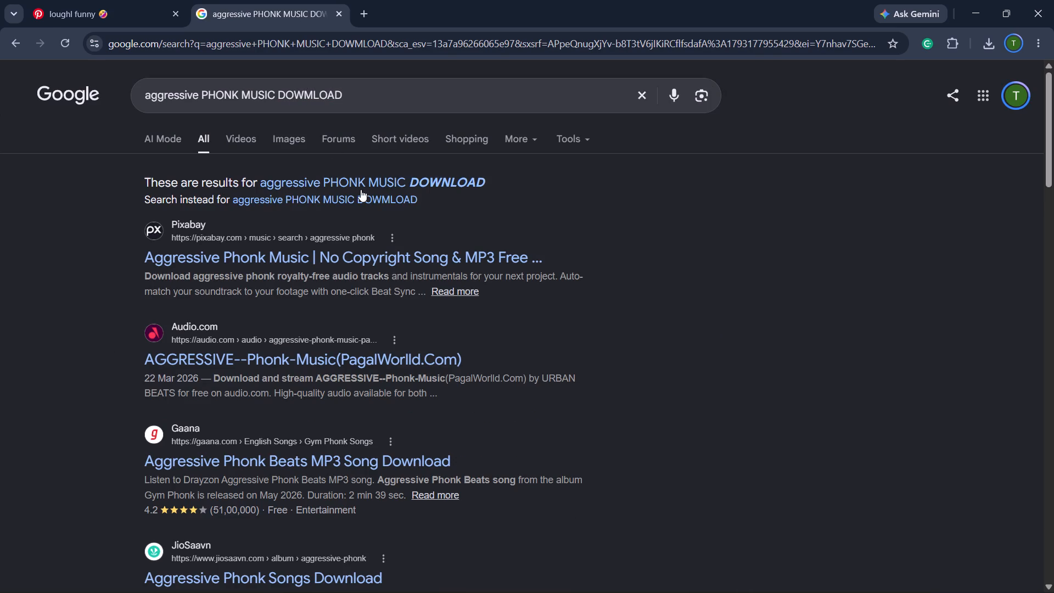
click(365, 184)
Preview the AGGRESSIVE--Phonk-Music track on audio.com, including a part further in, and return to the search results.
click(293, 315)
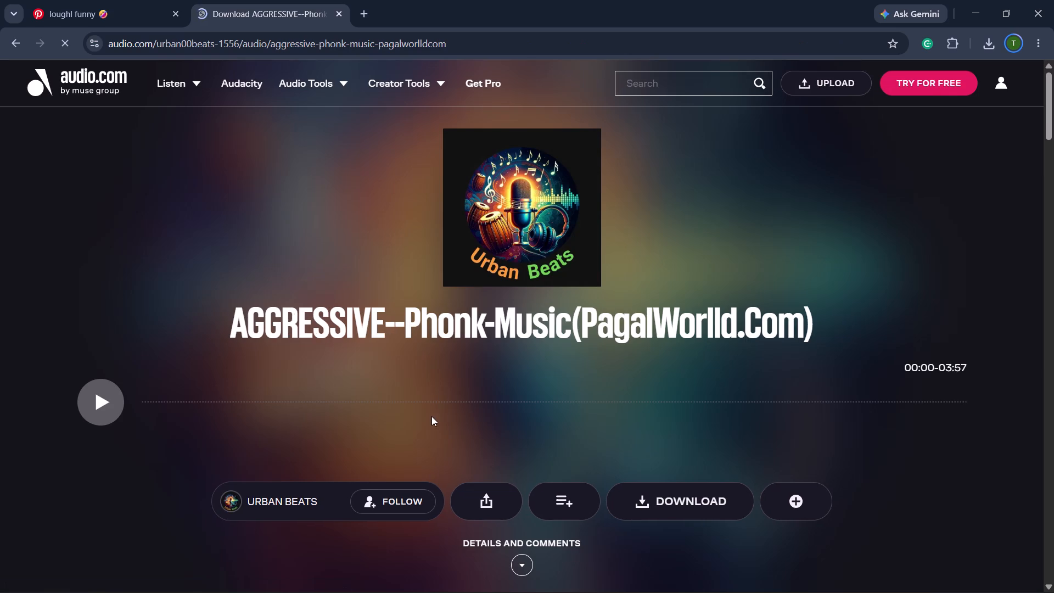
scroll(756, 478, up, 1)
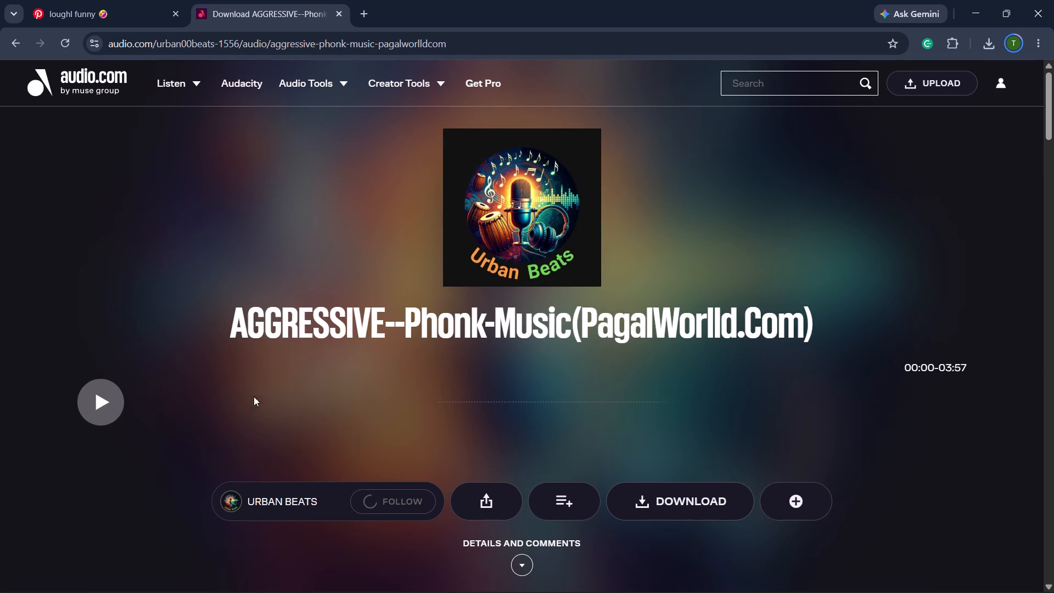
click(108, 391)
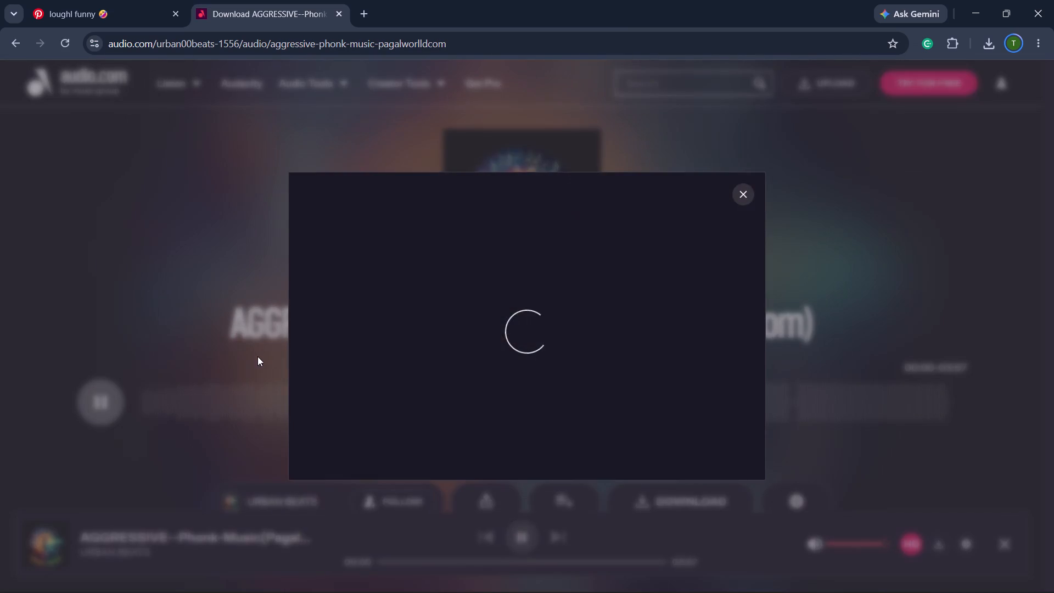
click(734, 132)
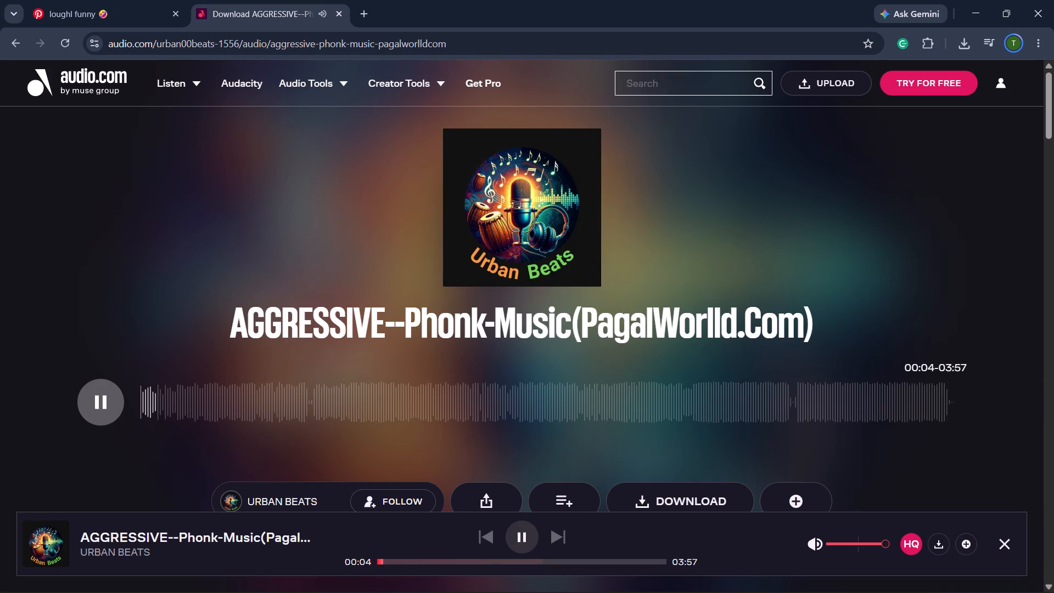
click(203, 399)
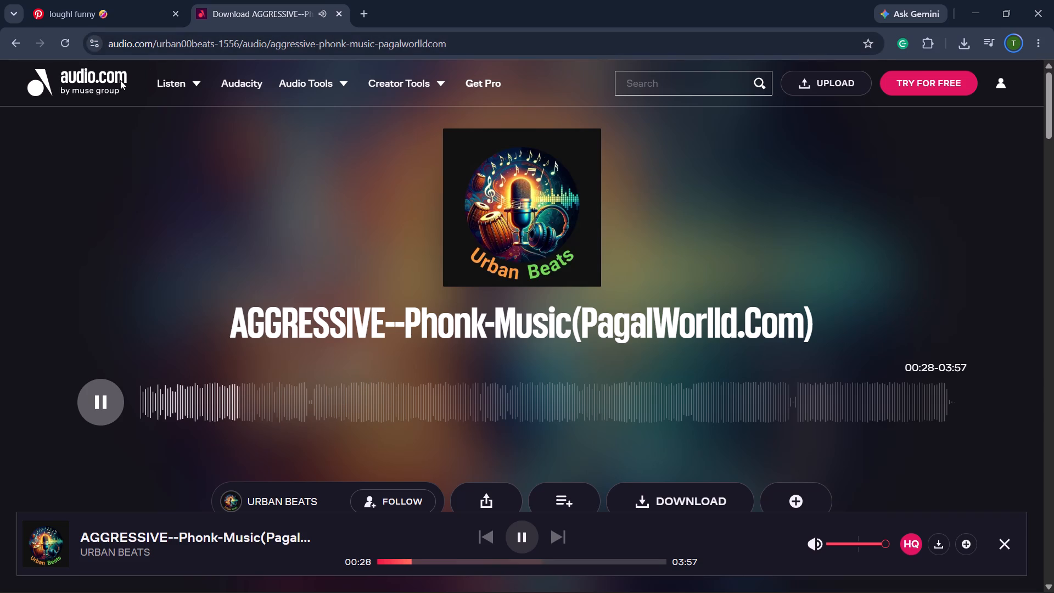
click(15, 43)
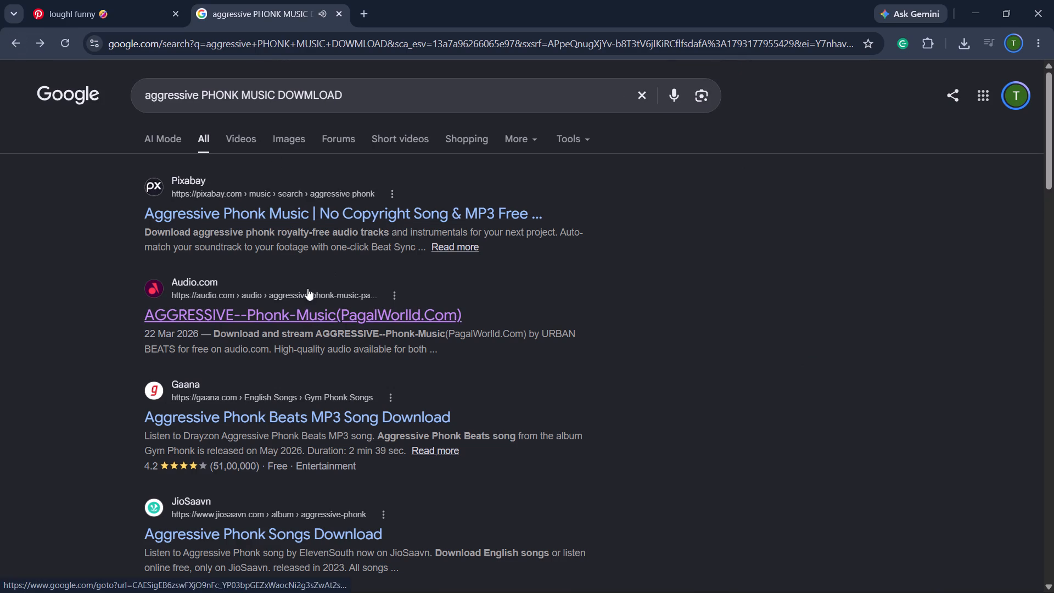
From Pixabay's aggressive phonk results, preview and download the track Phonk Aggressive Drift Night.
click(329, 206)
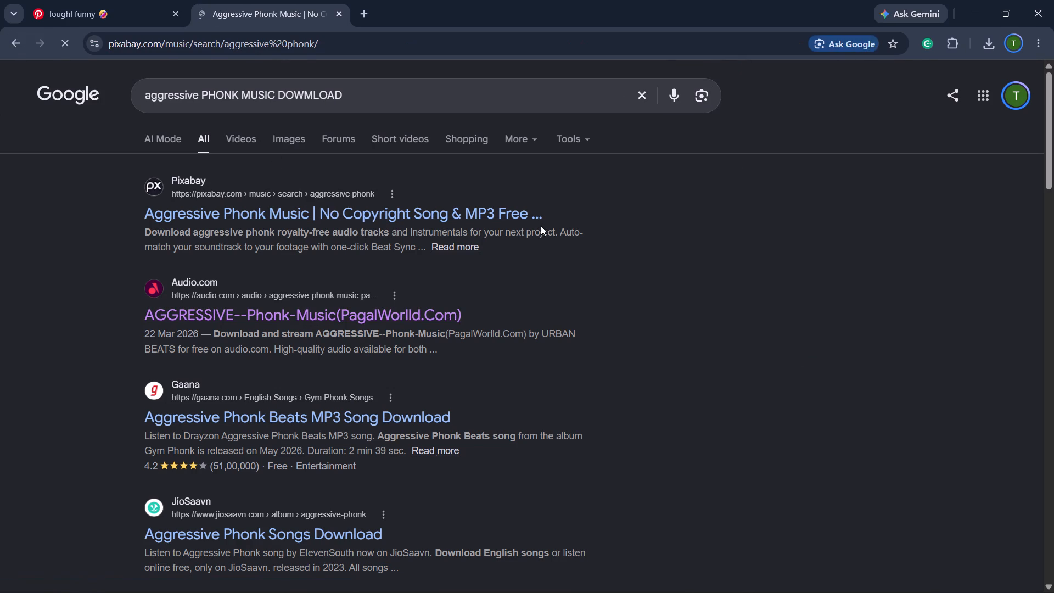
scroll(293, 334, down, 2)
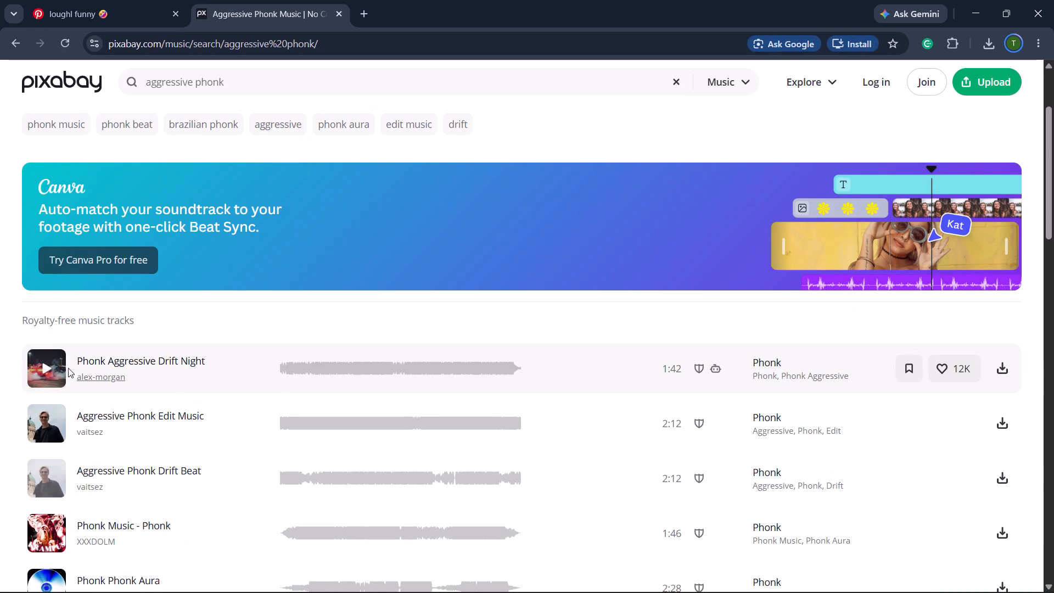
click(46, 369)
scroll(354, 368, down, 2)
scroll(360, 371, up, 2)
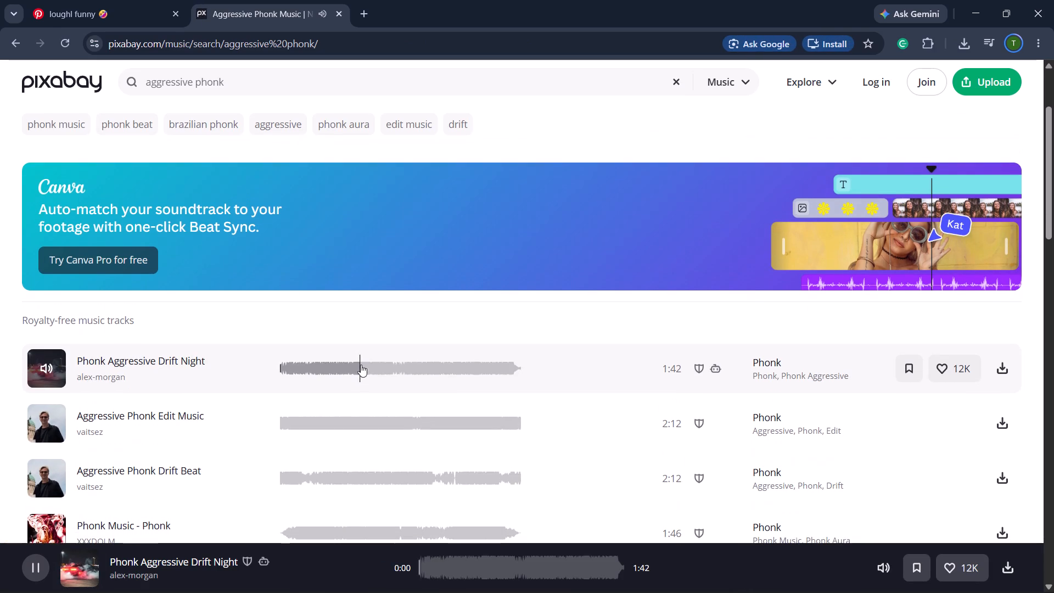
click(1011, 373)
scroll(832, 356, down, 1)
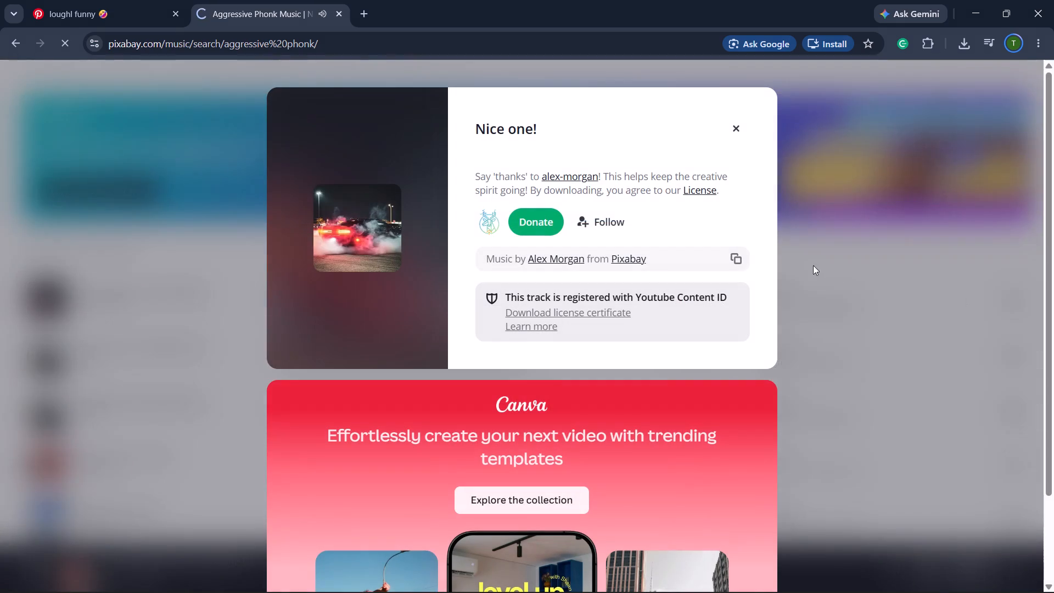
click(735, 131)
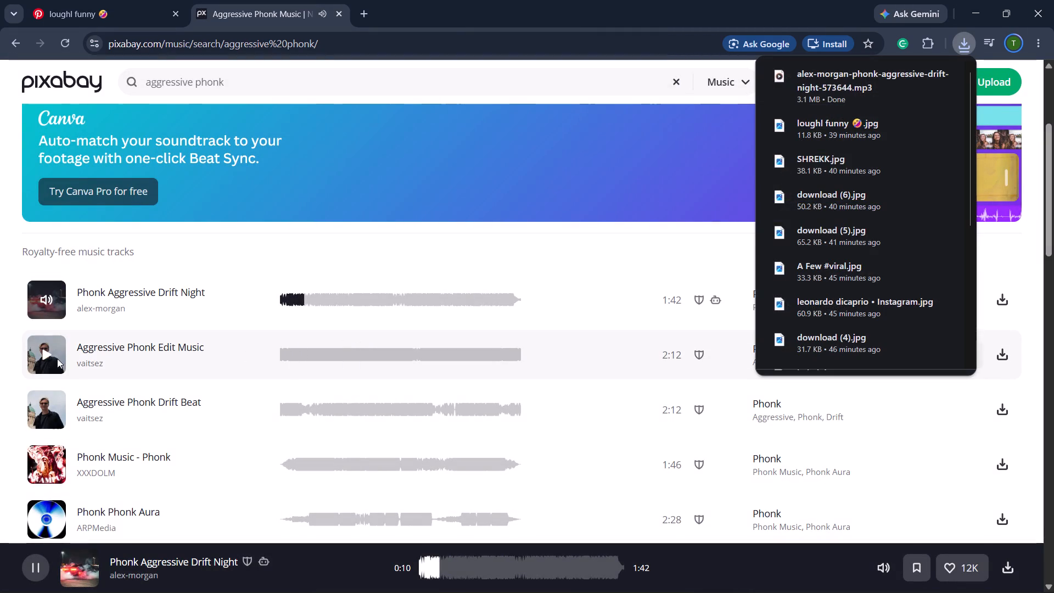
Preview the track Aggressive Phonk Edit Music and download it.
click(44, 355)
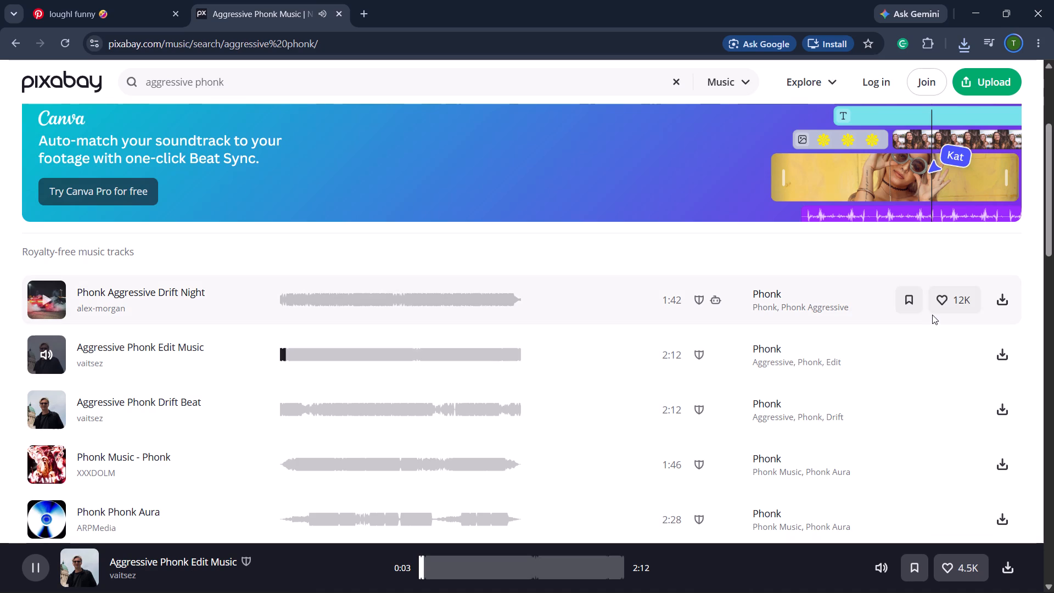
scroll(490, 372, down, 1)
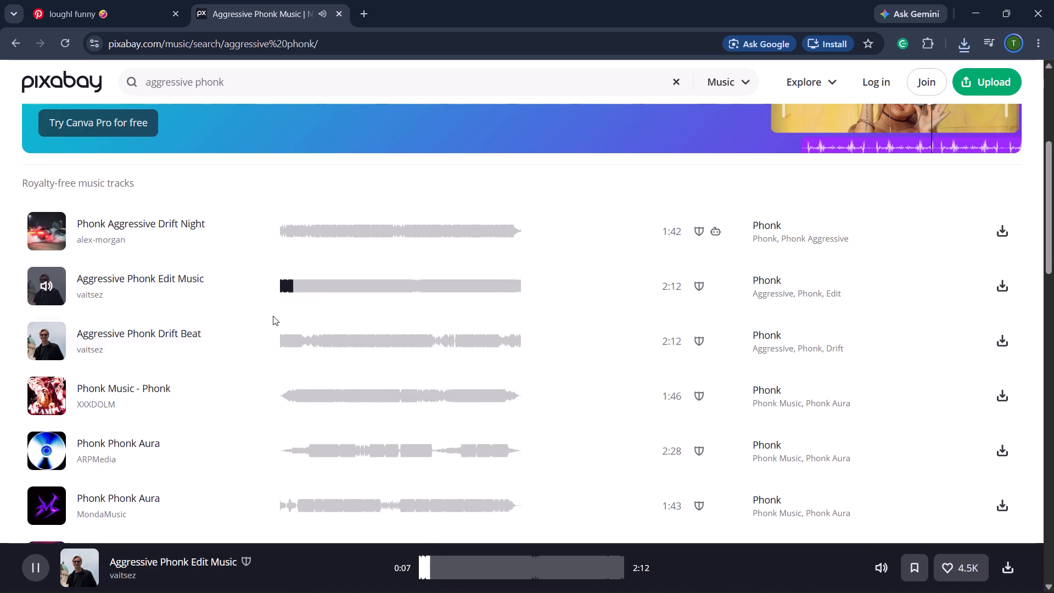
click(1017, 295)
click(1008, 291)
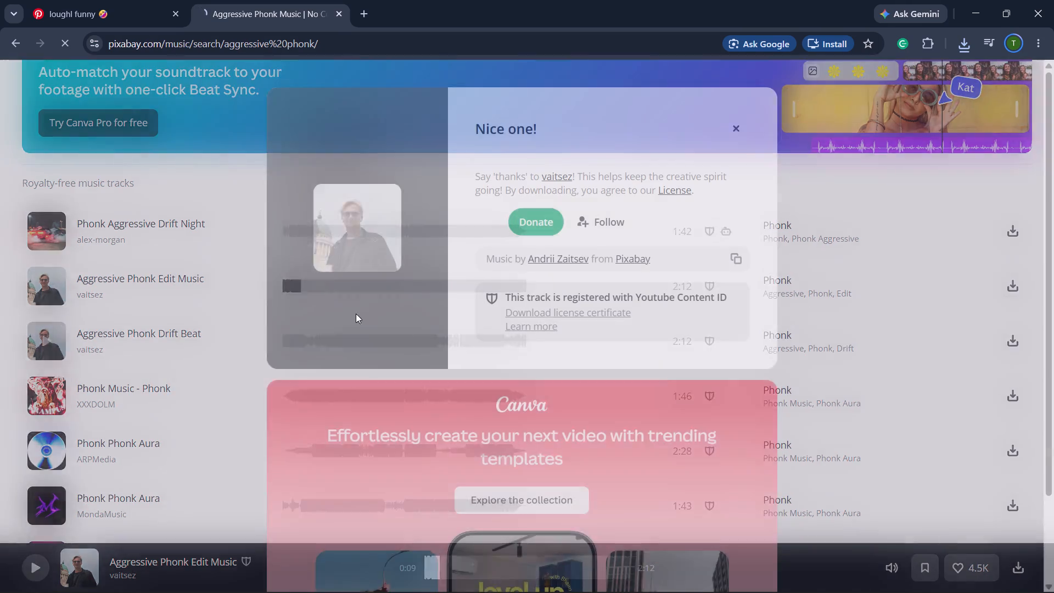
click(732, 131)
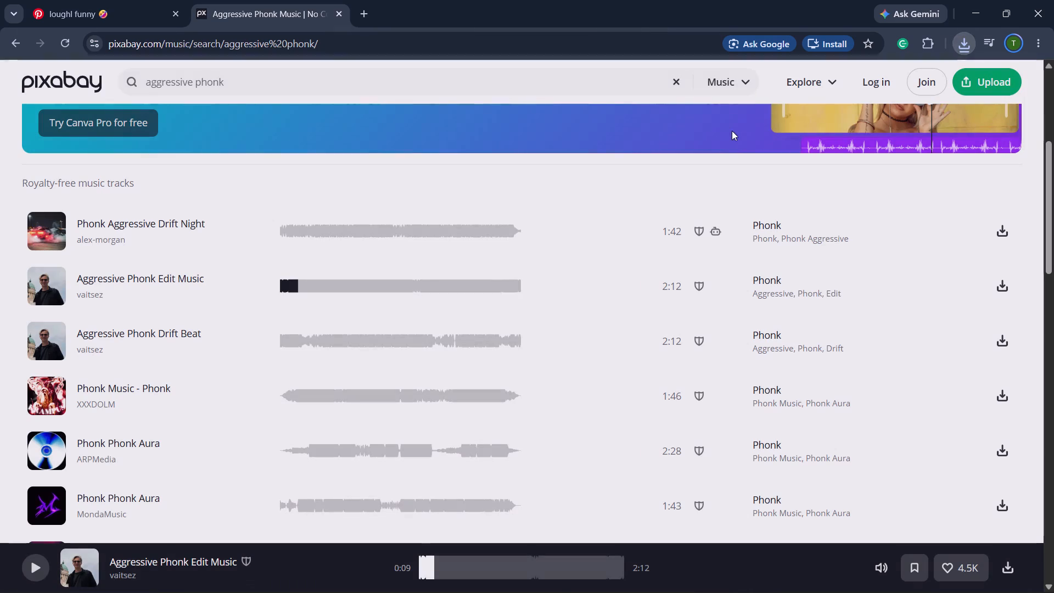
Play a preview of the track Aggressive Phonk Drift Beat.
click(46, 340)
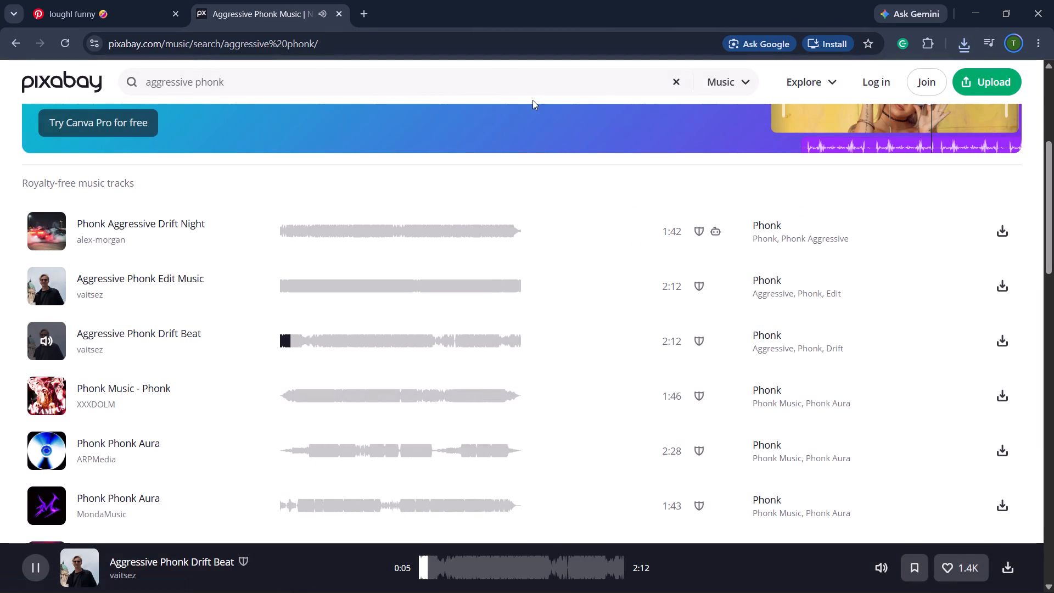
Bookmark the Pixabay aggressive phonk results page.
click(877, 43)
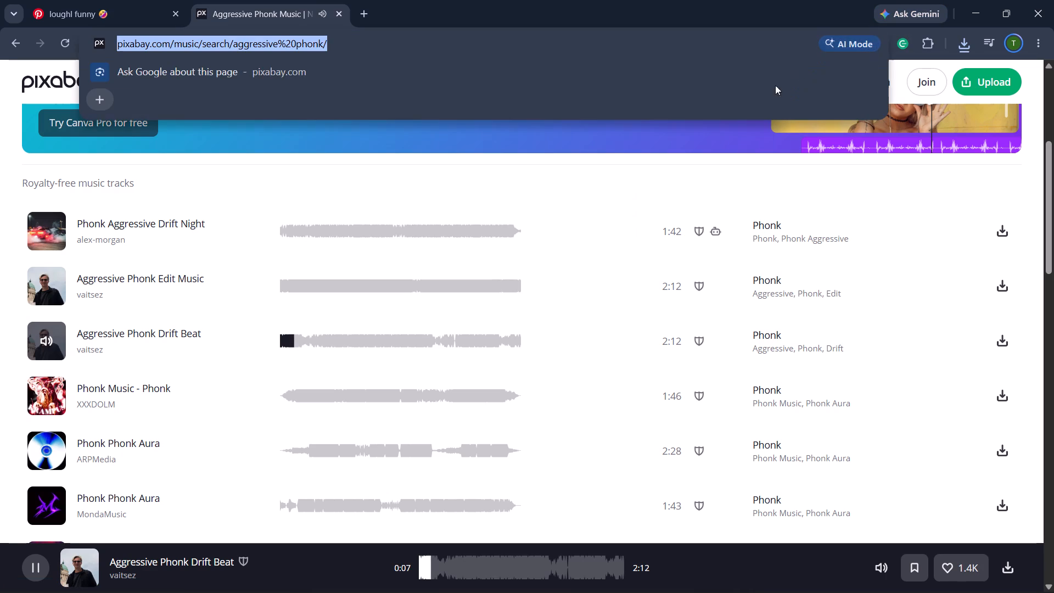
click(661, 192)
click(865, 42)
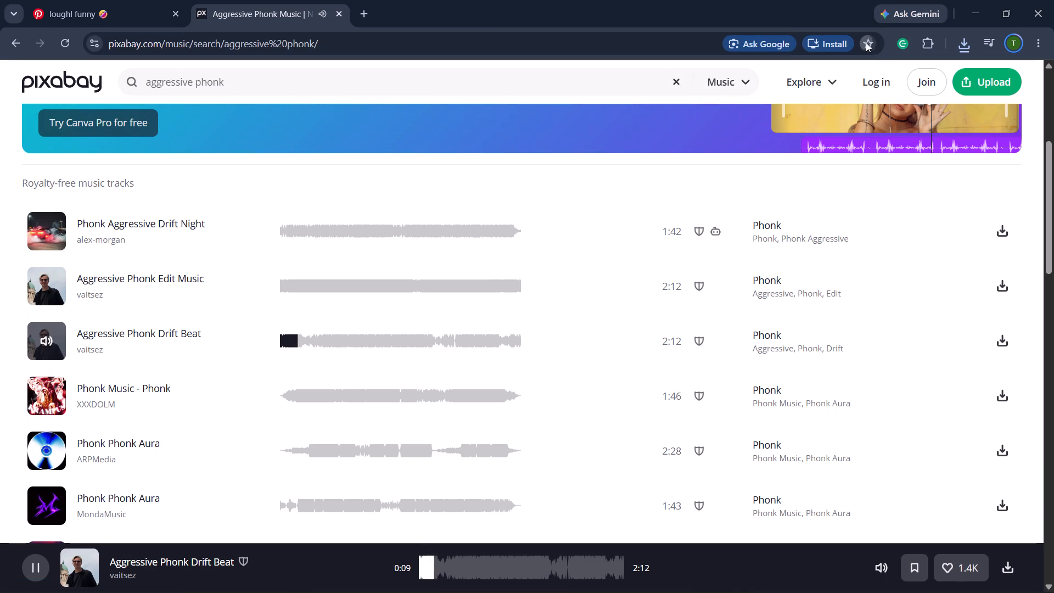
click(764, 182)
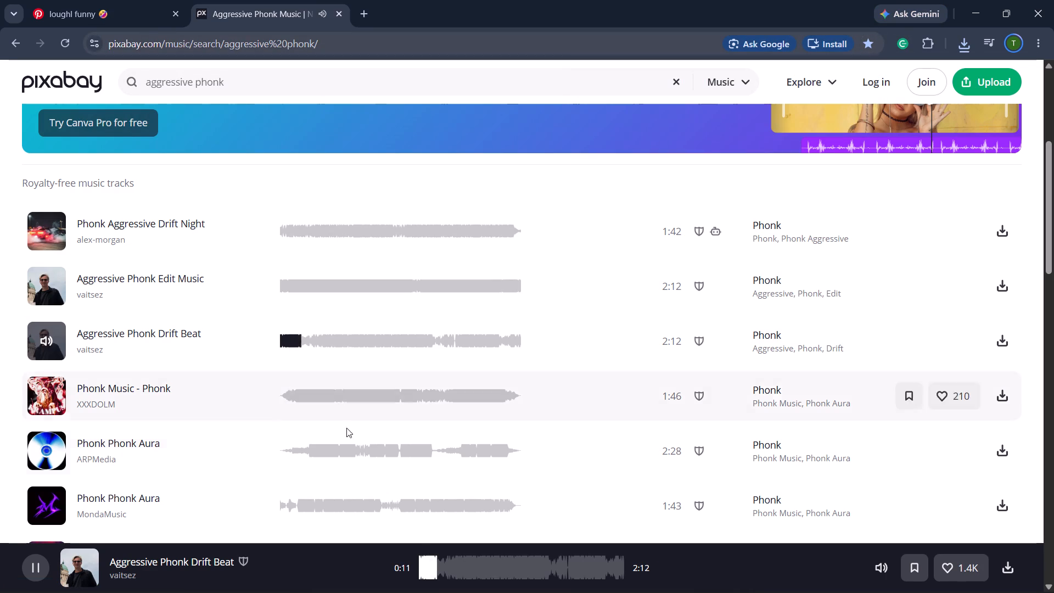
Download the track Aggressive Phonk Drift Beat.
click(1013, 344)
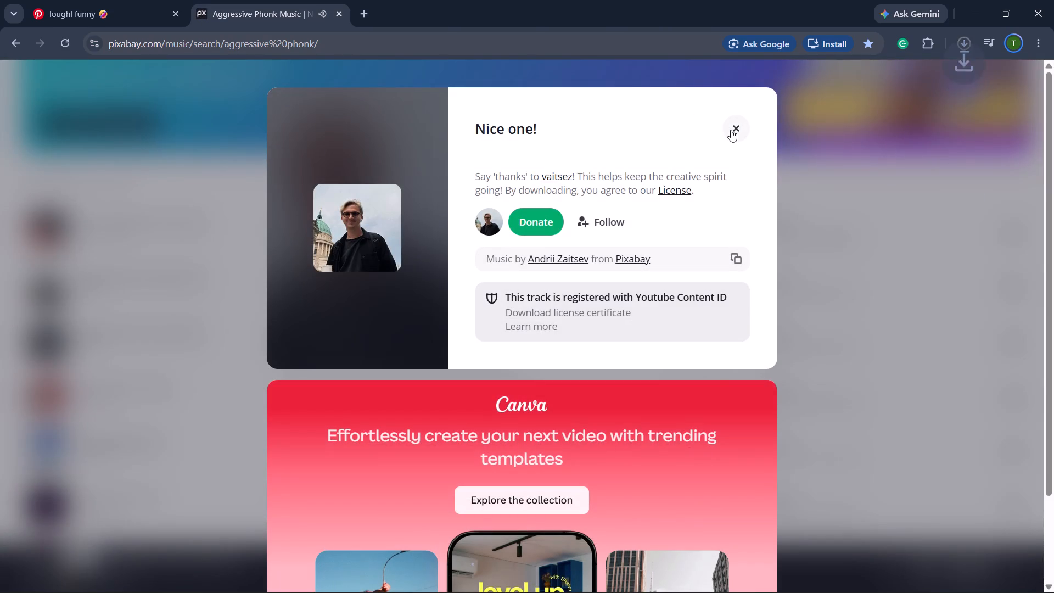
click(731, 130)
Preview the track Phonk Music - Phonk by XXXDOLM and download it.
click(44, 397)
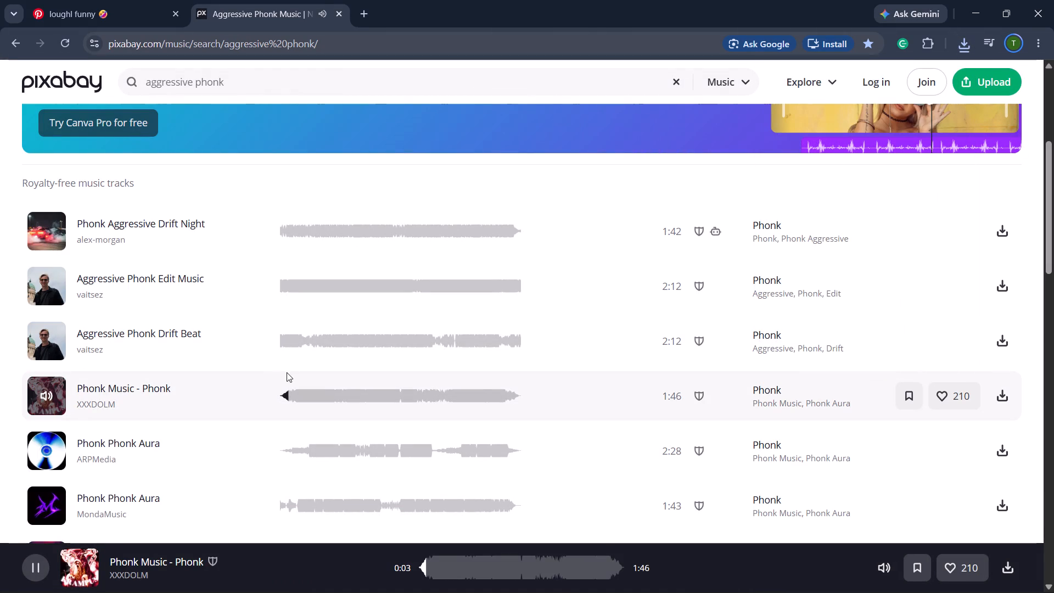
click(1005, 400)
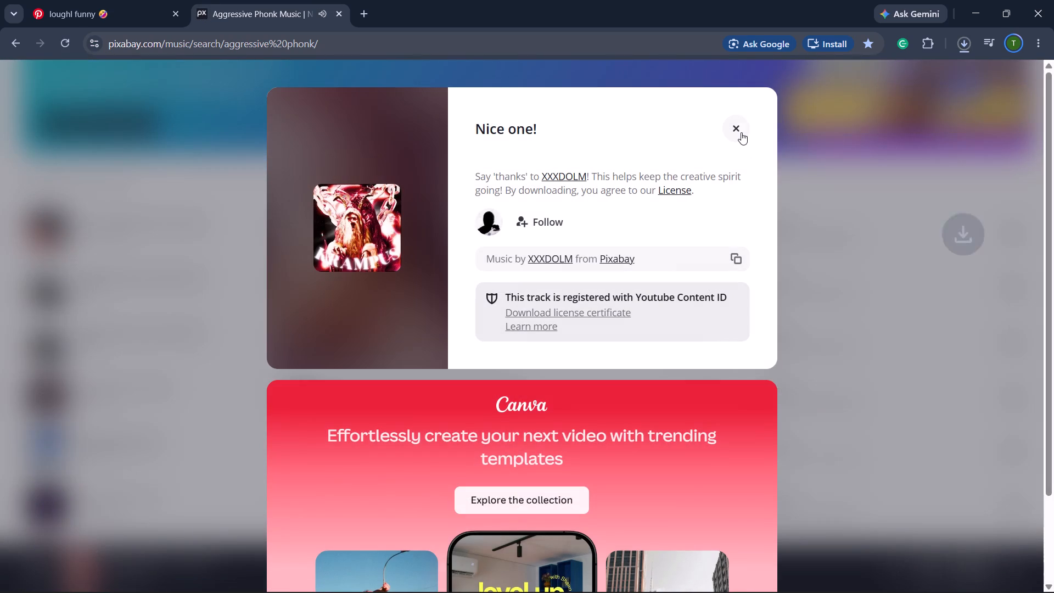
click(741, 132)
Preview the track Phonk Phonk Aura by ARPMedia.
scroll(376, 334, down, 1)
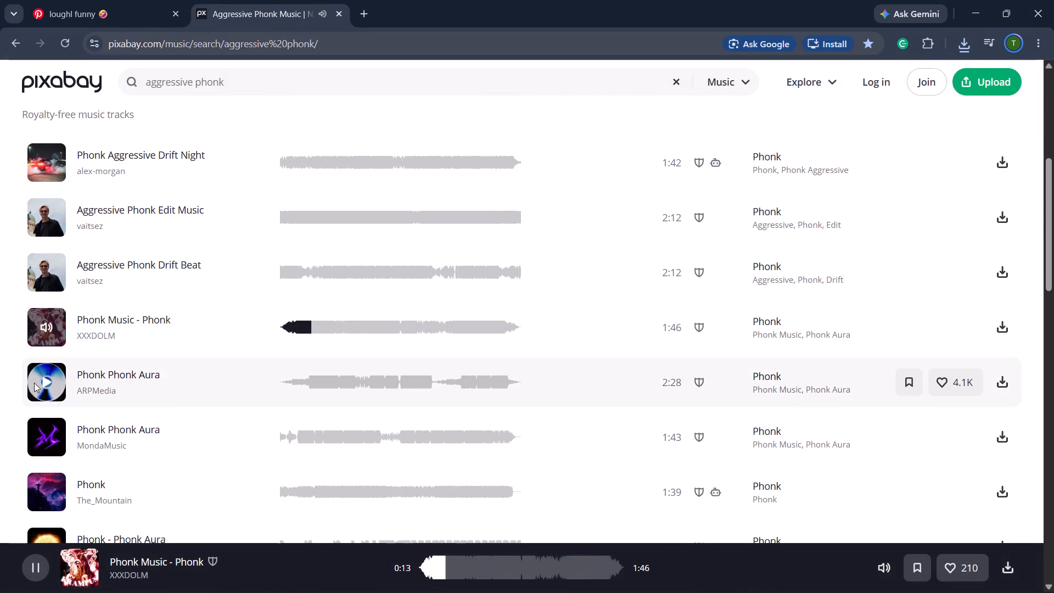
click(51, 386)
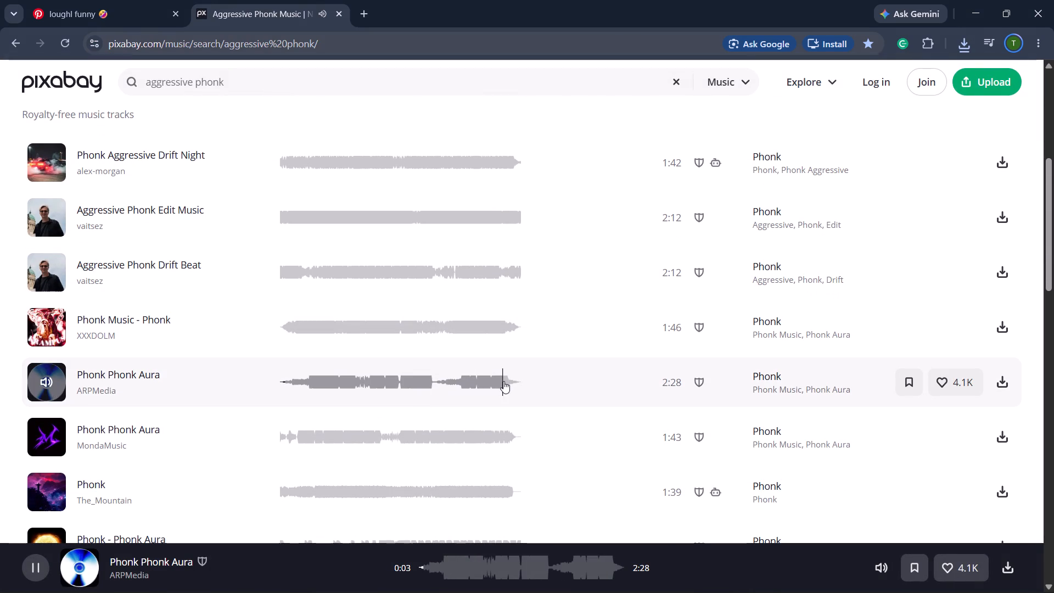
scroll(770, 282, up, 1)
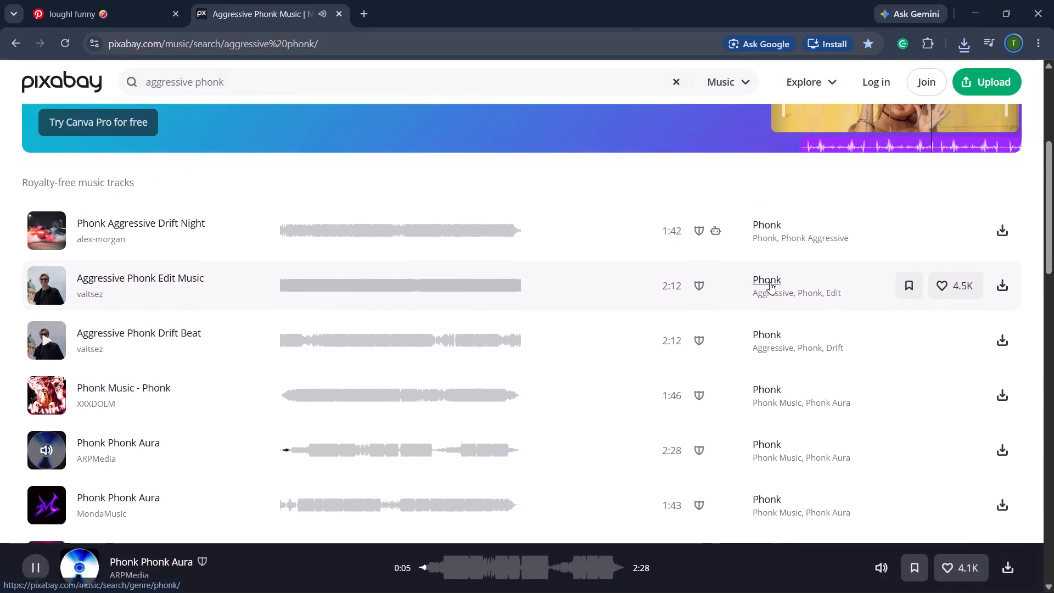
scroll(770, 282, down, 2)
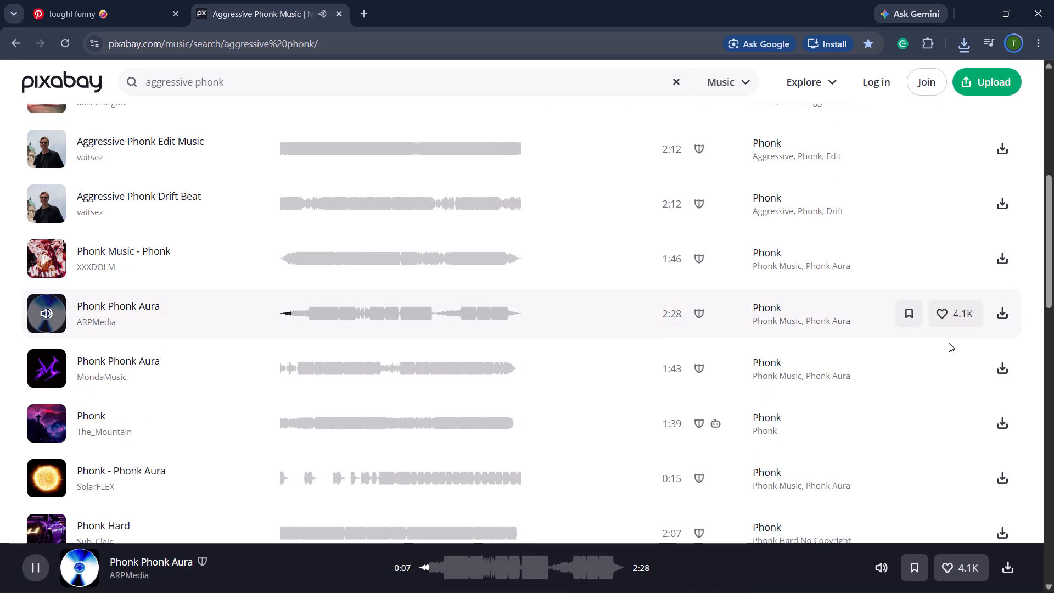
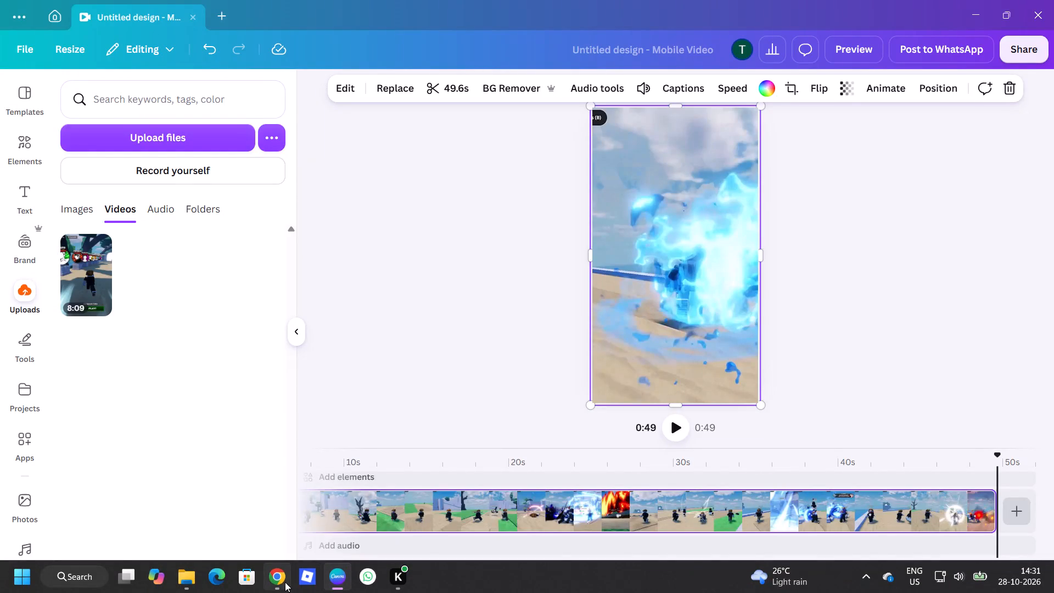
Switch to the browser, stop the Phonk Phonk Aura preview by ARPMedia, and return to the video editor.
click(278, 586)
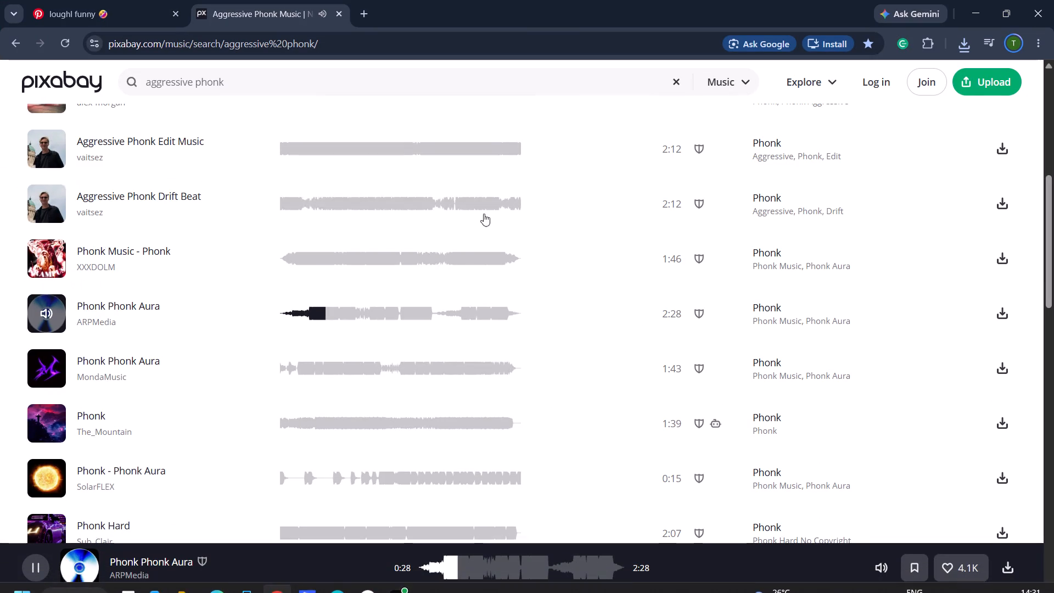
click(38, 315)
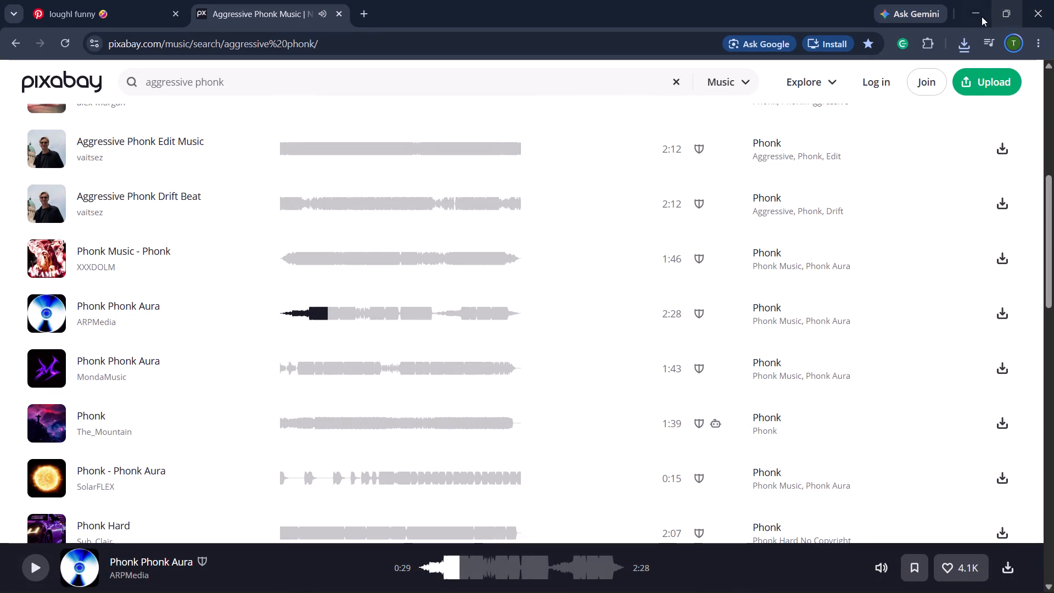
click(982, 16)
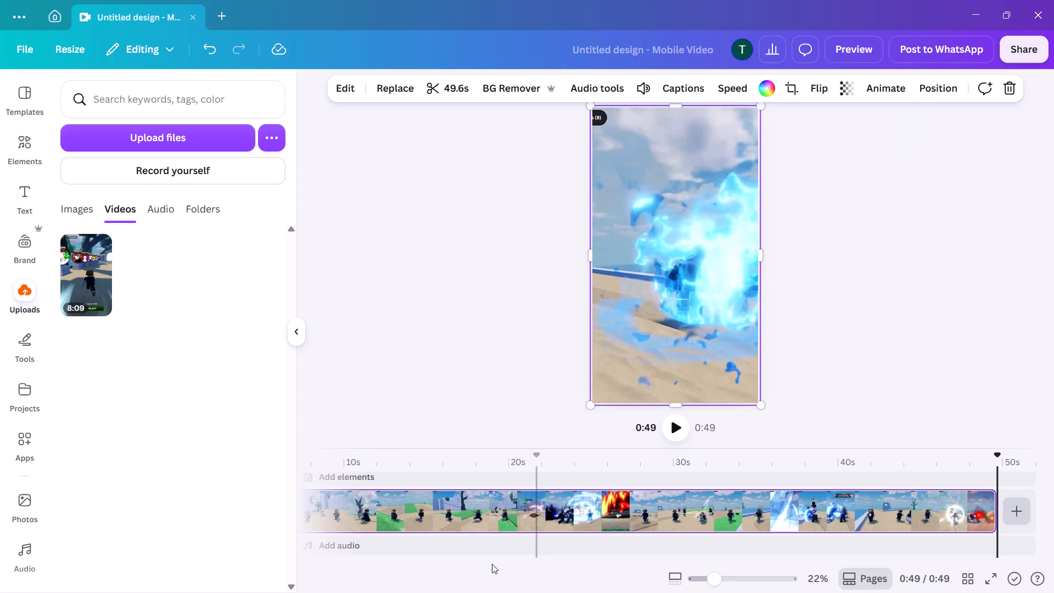
Upload the phonk-aggressive-drift-night-573644 MP3 from the Downloads folder to the audio uploads.
click(379, 541)
click(342, 547)
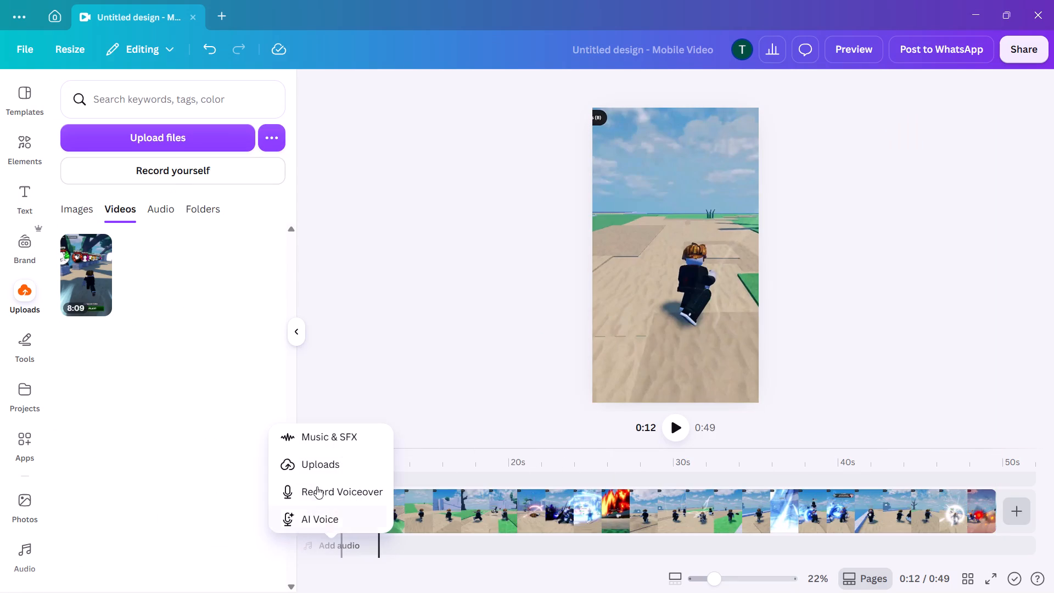
click(315, 463)
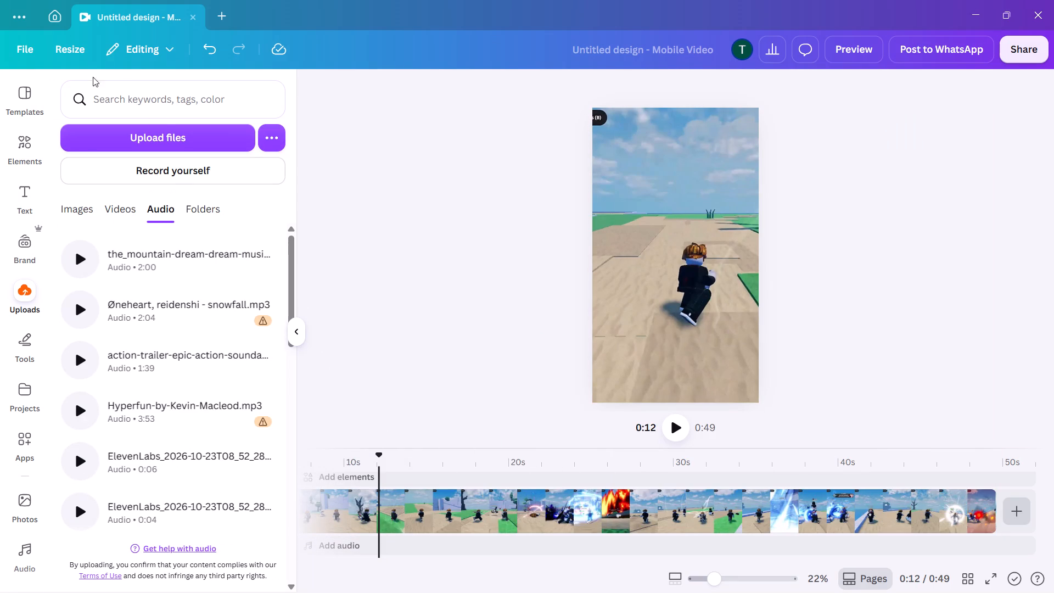
click(164, 130)
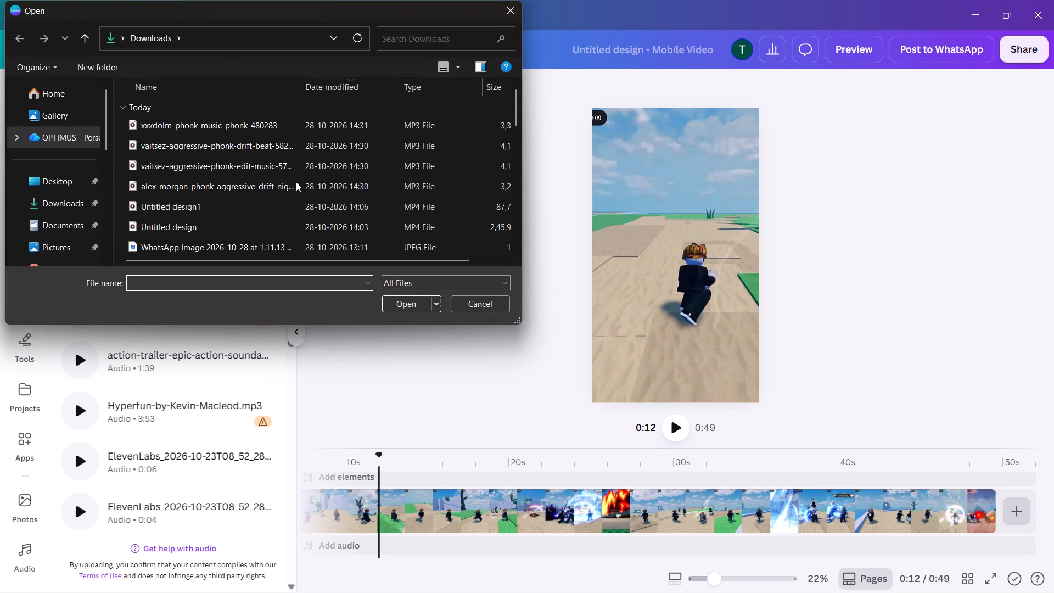
click(238, 183)
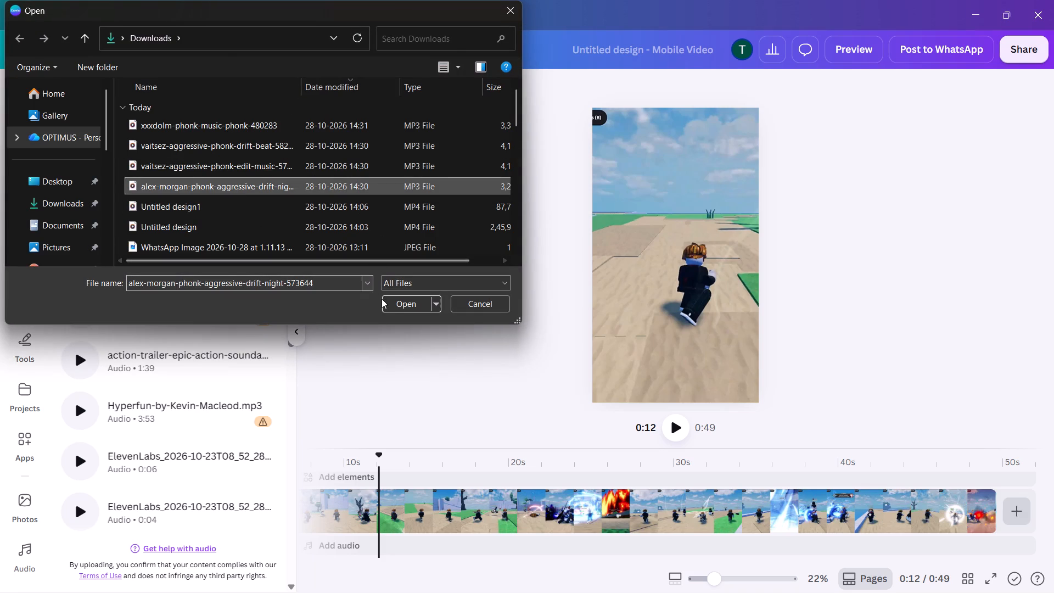
click(393, 303)
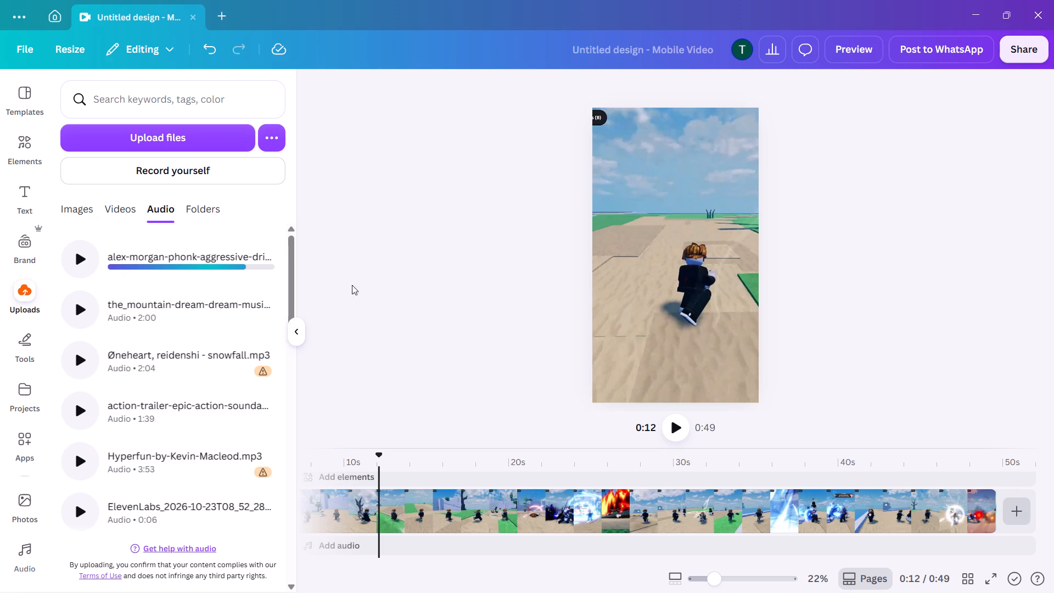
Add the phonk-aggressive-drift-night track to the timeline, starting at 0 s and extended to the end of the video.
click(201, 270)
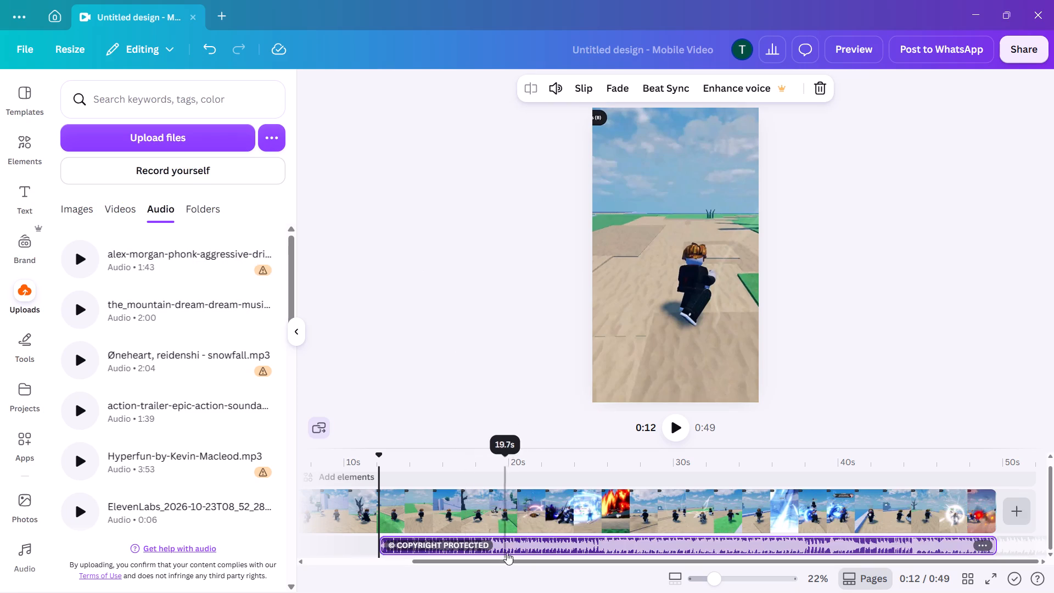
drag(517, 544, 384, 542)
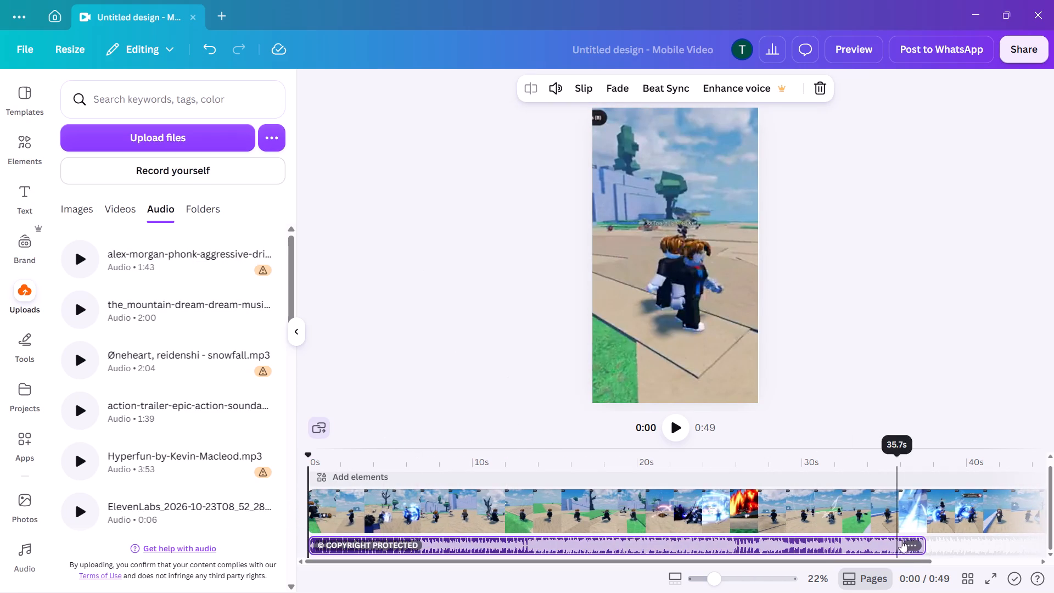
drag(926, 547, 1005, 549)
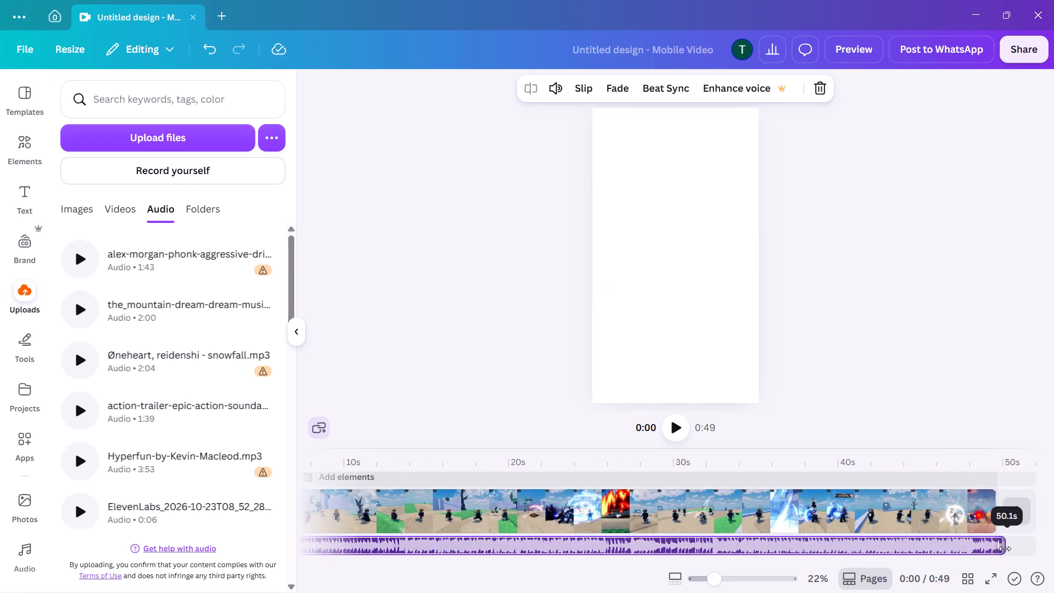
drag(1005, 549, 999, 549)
Check the video's download settings without downloading it.
click(1021, 63)
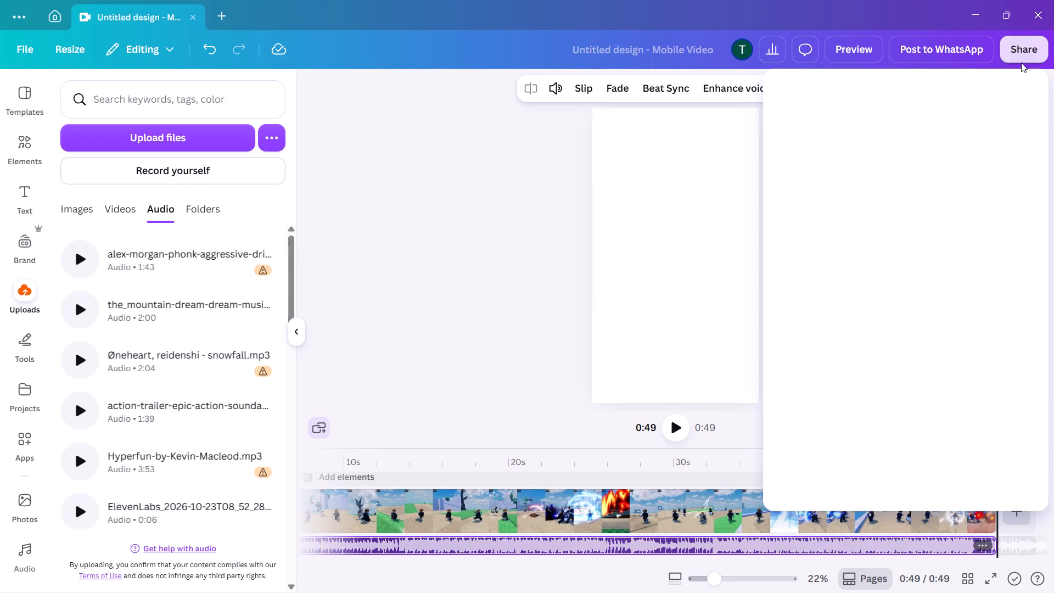
click(805, 363)
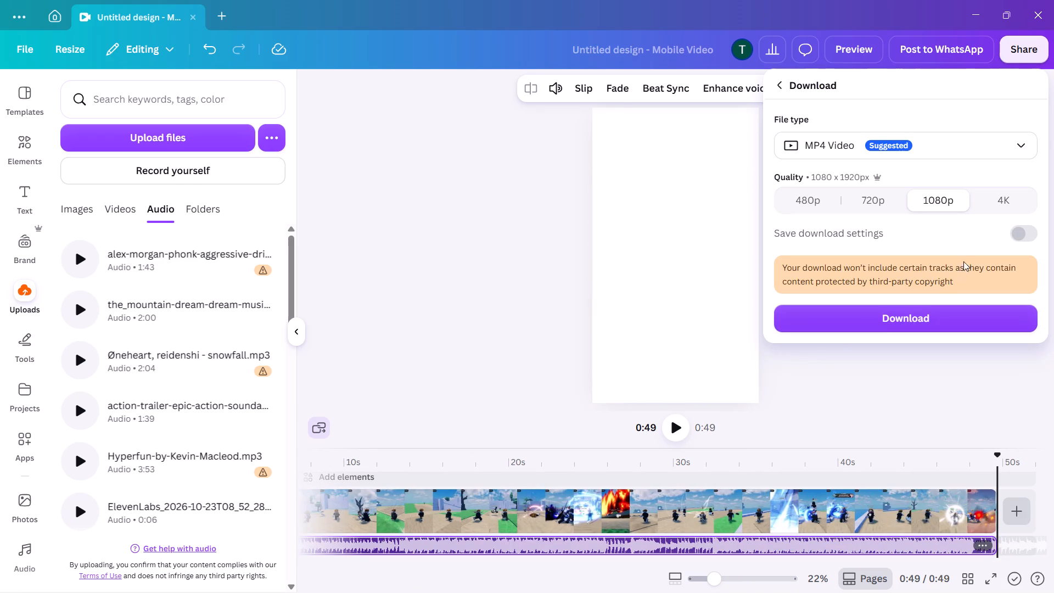
click(877, 351)
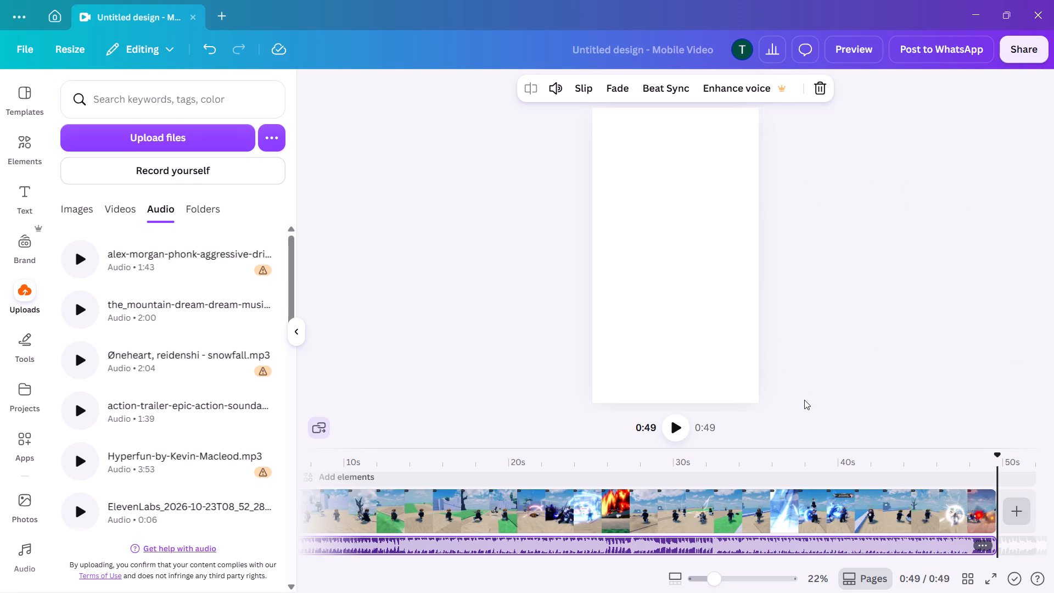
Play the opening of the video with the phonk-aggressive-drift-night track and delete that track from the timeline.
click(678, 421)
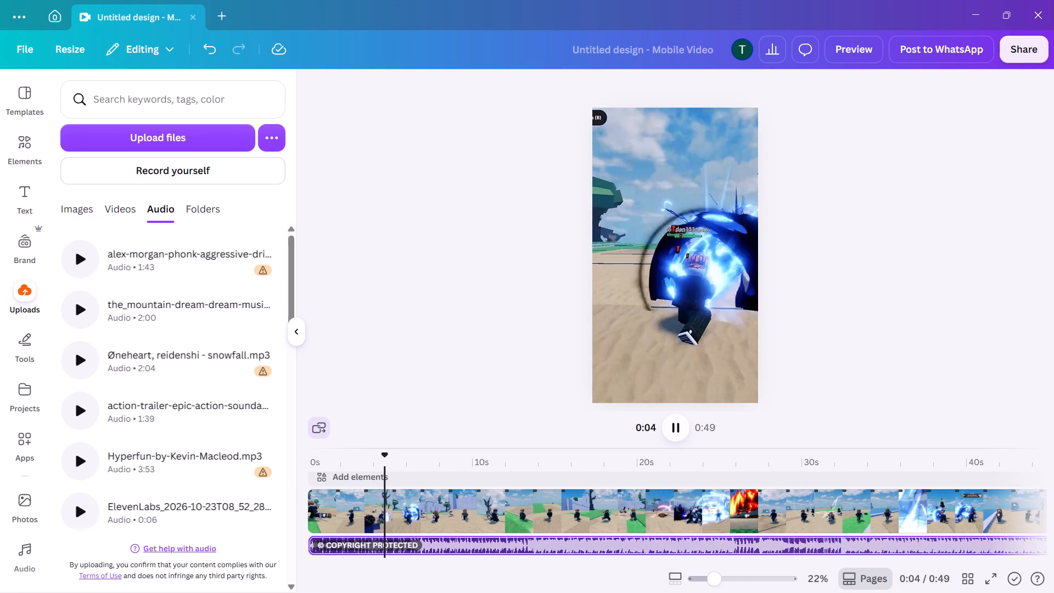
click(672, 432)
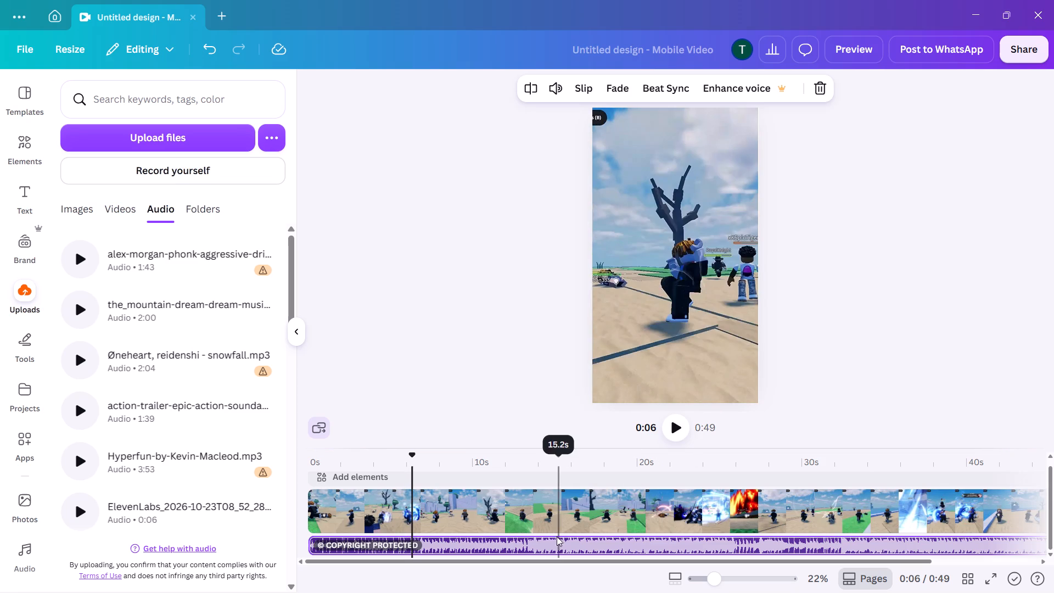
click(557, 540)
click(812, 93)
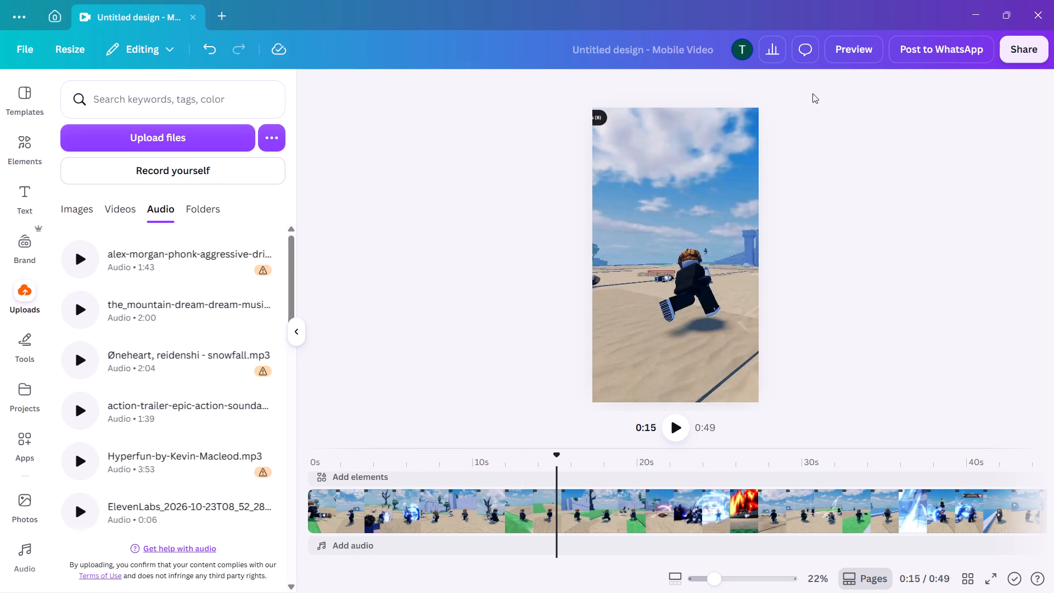
Upload vaitsez-aggressive-phonk-edit-music-570091 from the Downloads folder to the audio uploads.
click(190, 141)
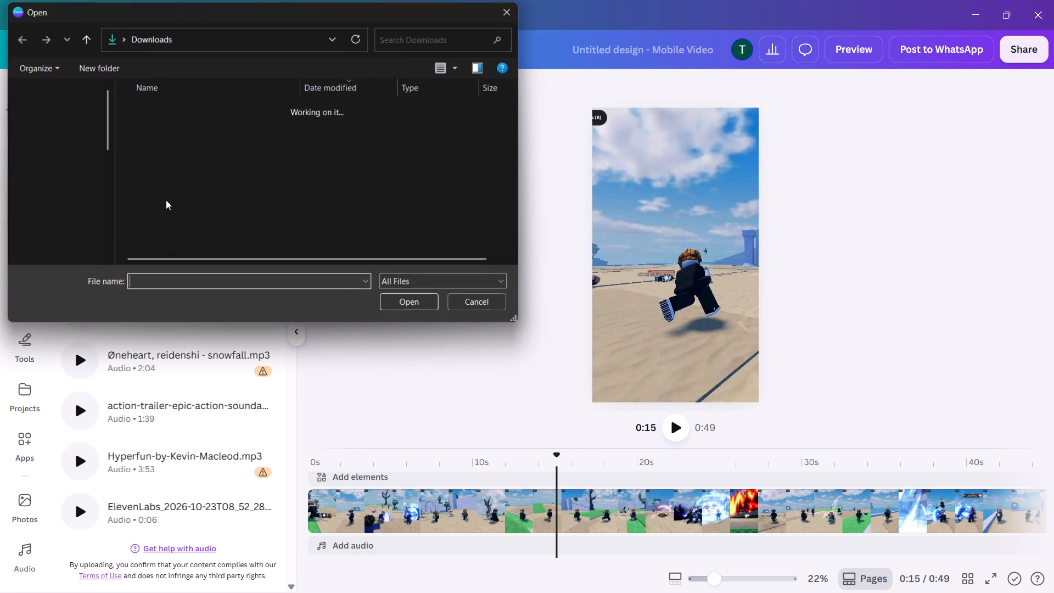
click(200, 165)
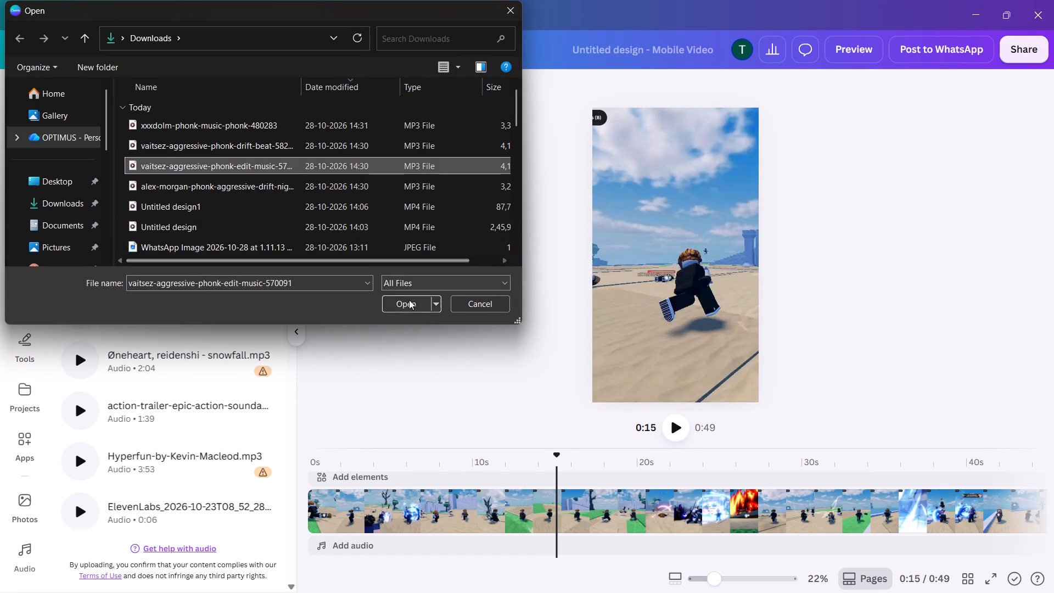
click(409, 300)
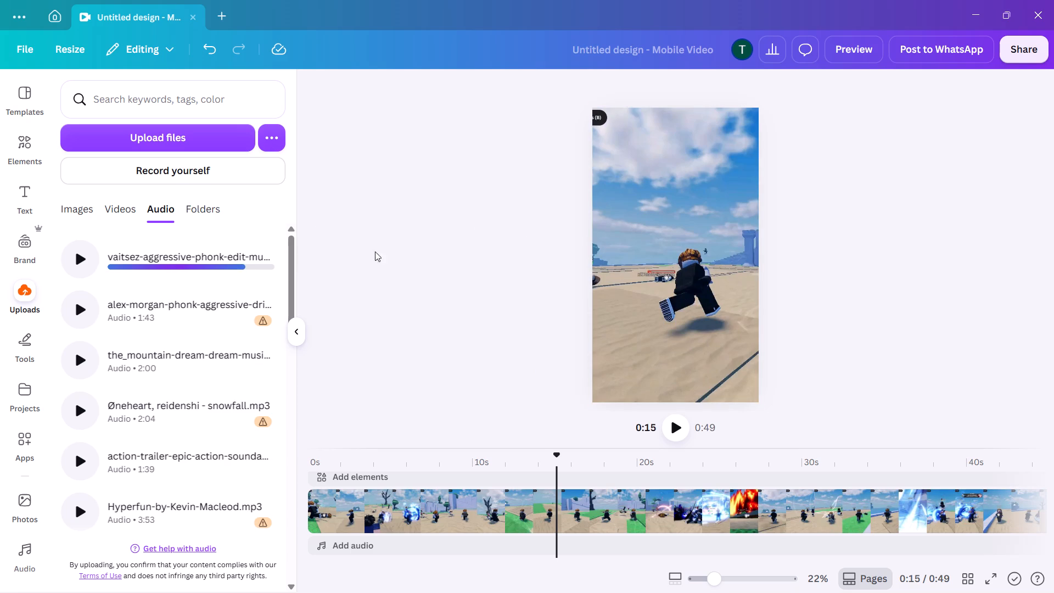
Add the vaitsez-aggressive-phonk-edit-music track to the timeline, starting at 0 s and extended to 49.6 s to match the video.
click(215, 259)
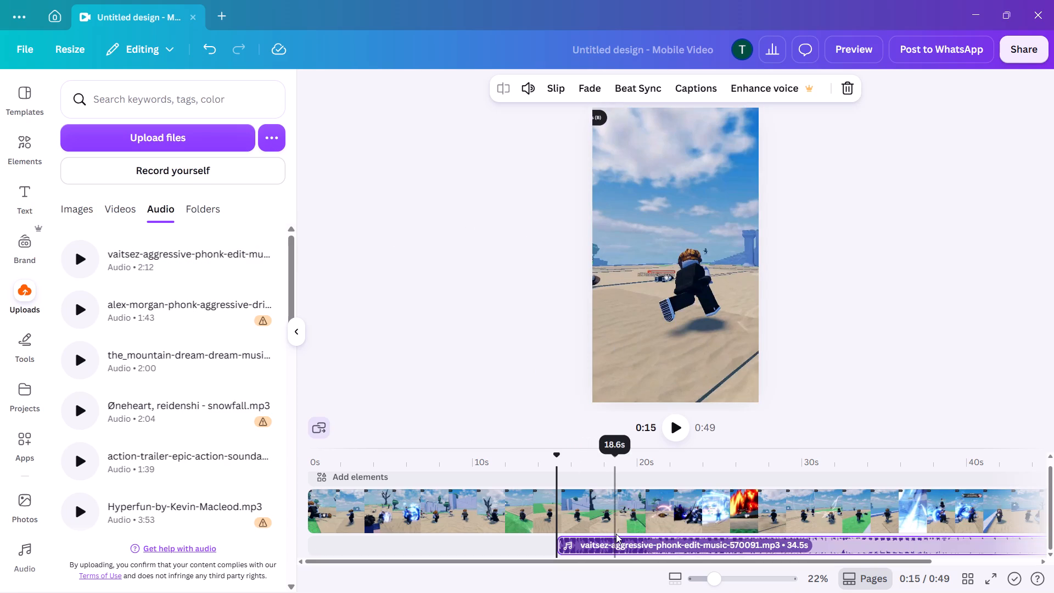
drag(620, 547, 367, 548)
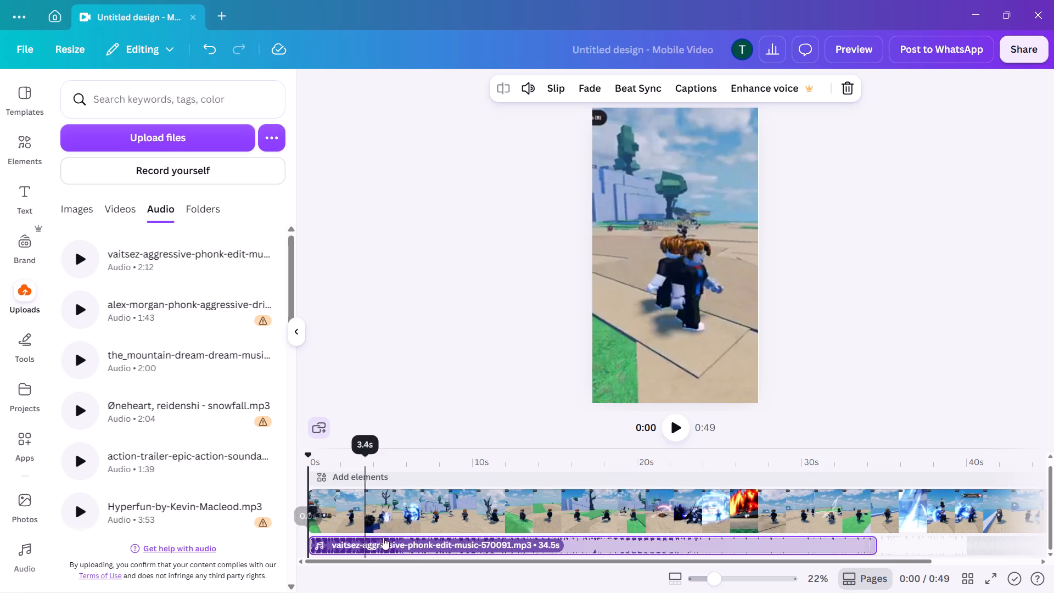
click(669, 429)
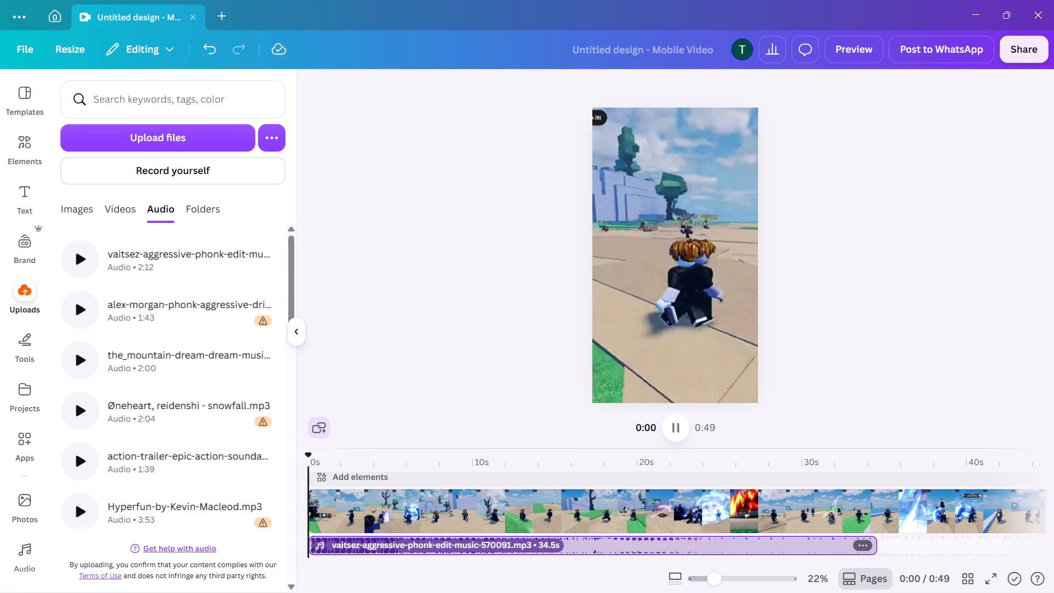
drag(875, 541, 983, 536)
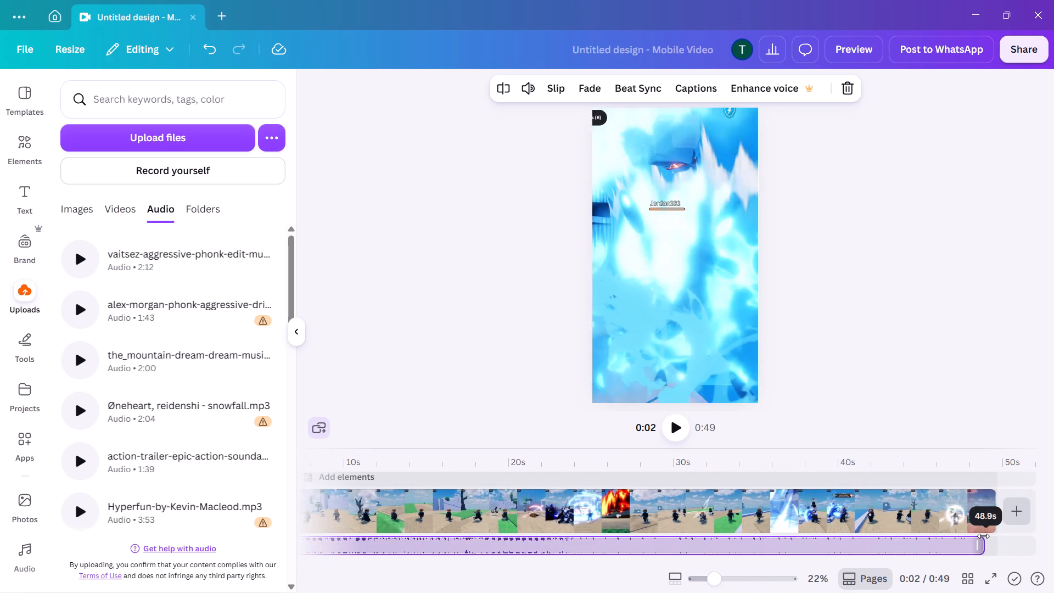
drag(983, 536, 993, 534)
Review the video with its new music, examining the moment around 20 s, and leave the playhead at about 0:19.
click(681, 433)
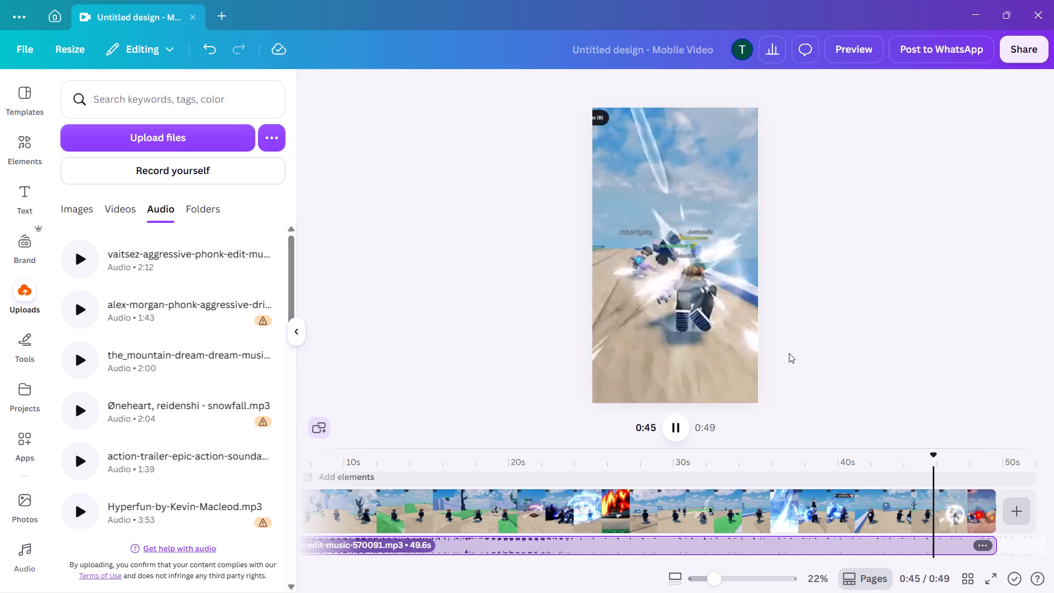
click(679, 430)
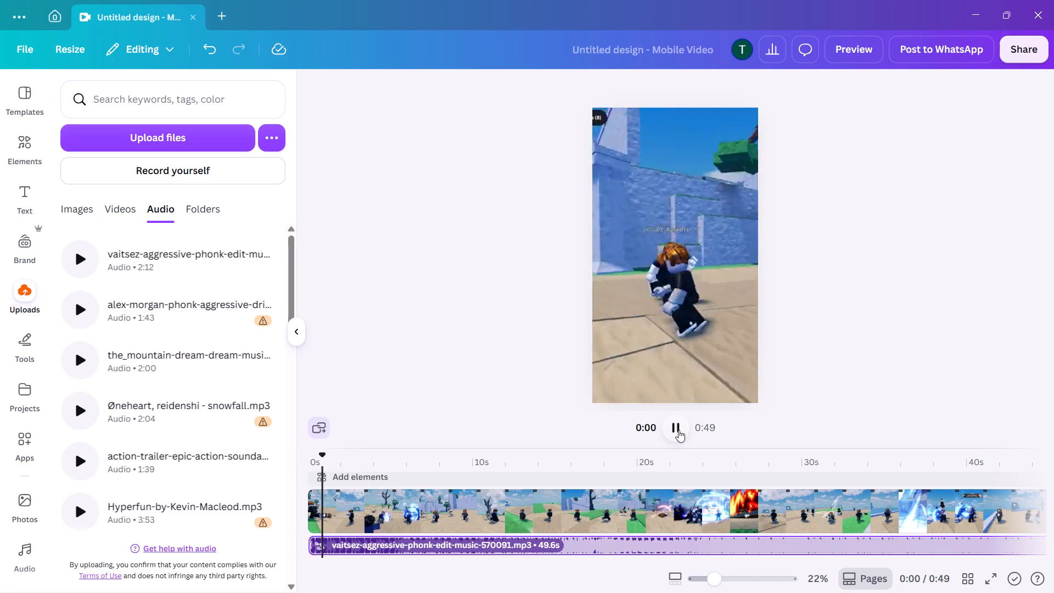
click(679, 430)
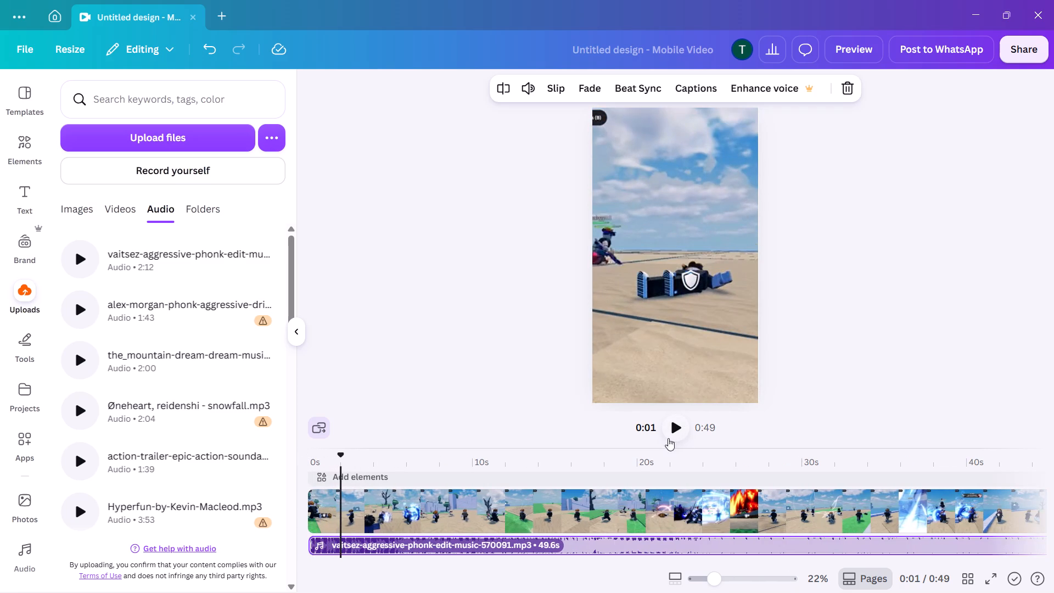
click(677, 429)
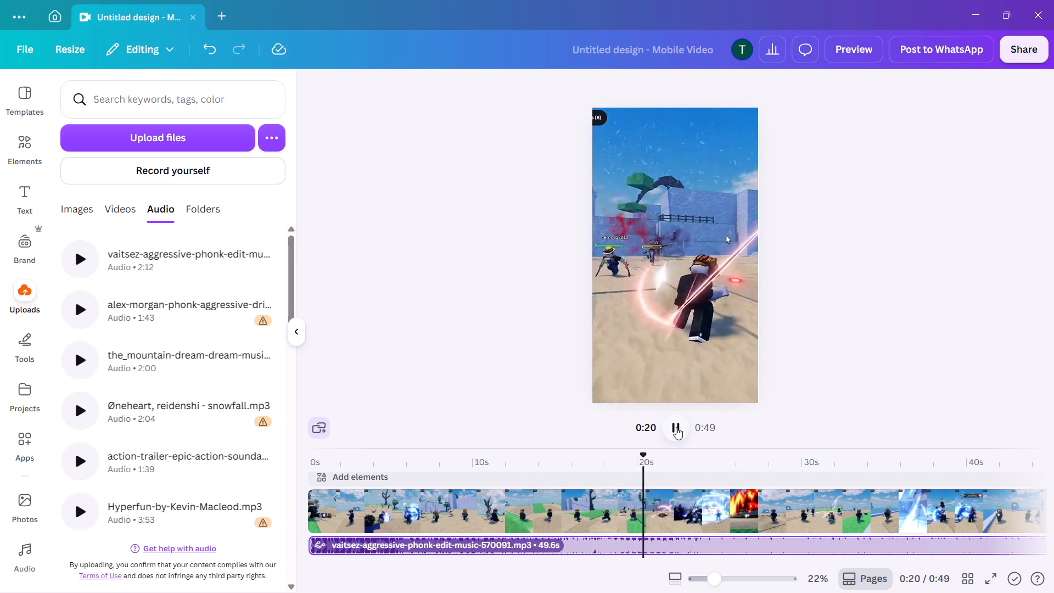
click(676, 427)
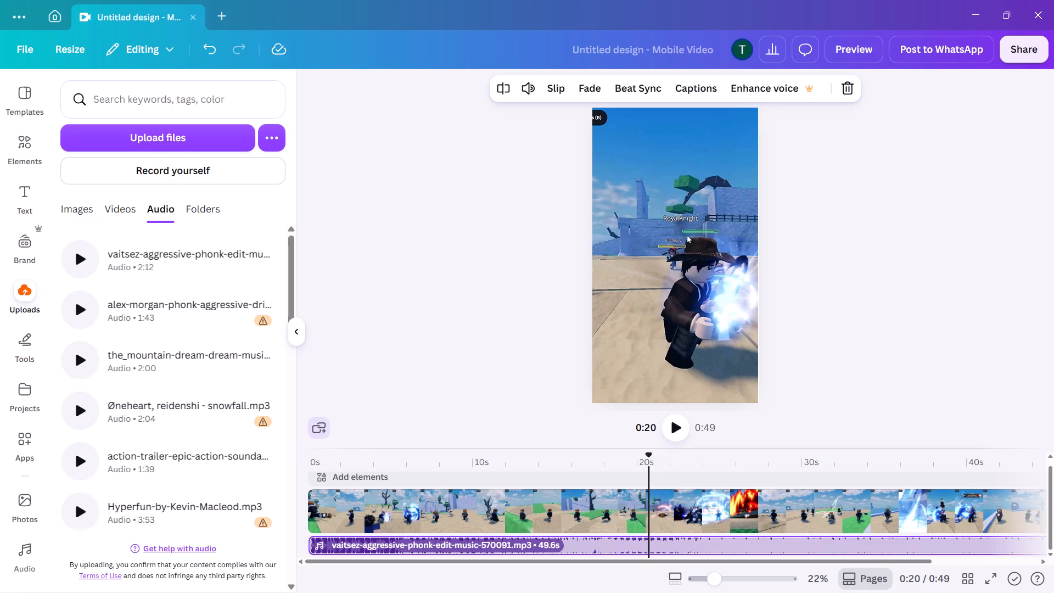
drag(651, 456, 643, 462)
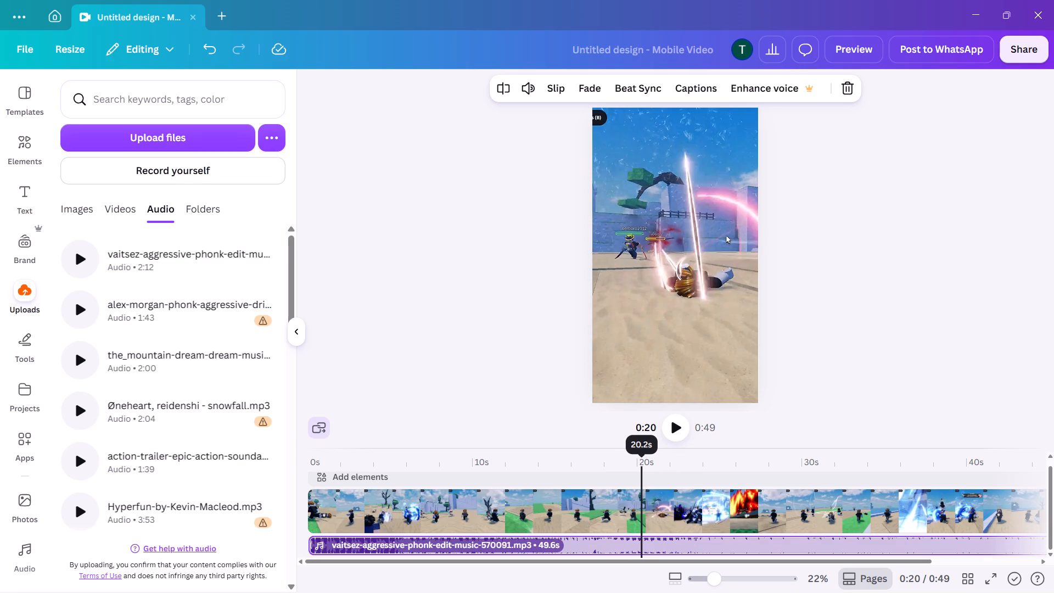
drag(643, 462, 643, 462)
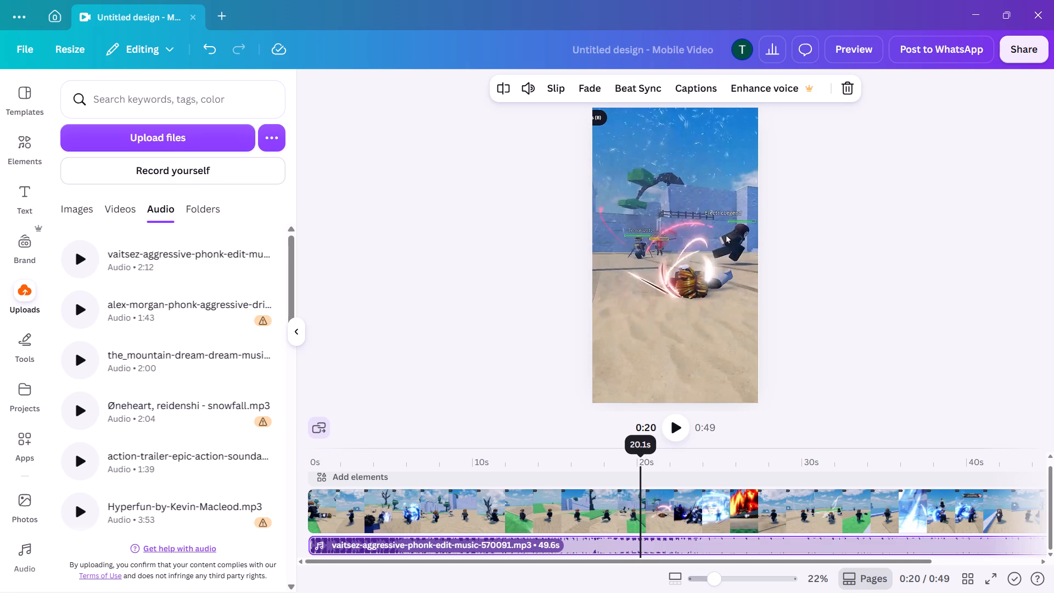
drag(643, 462, 642, 463)
double_click(680, 430)
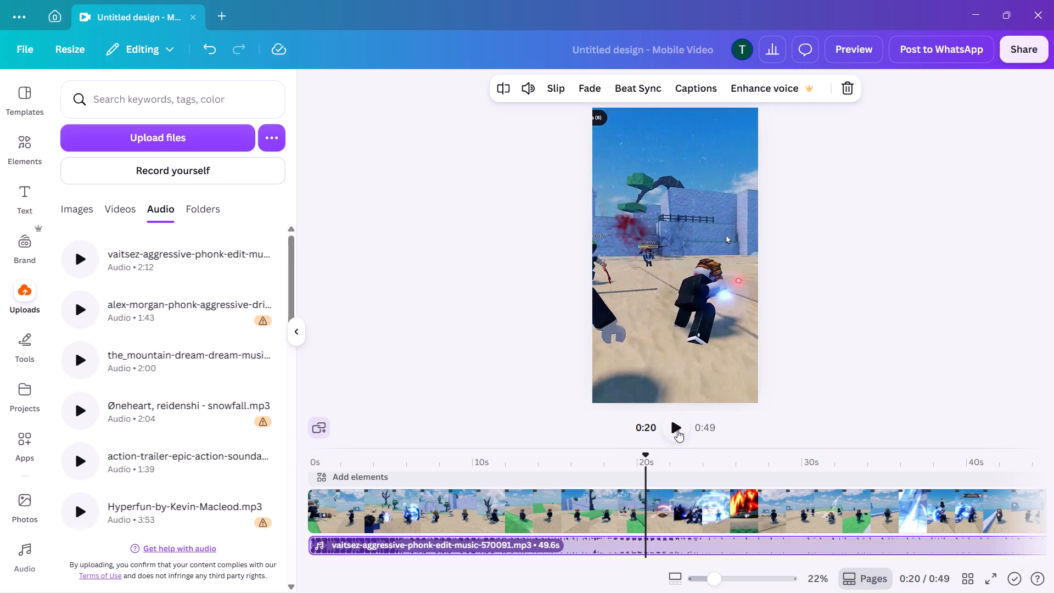
drag(648, 454, 642, 458)
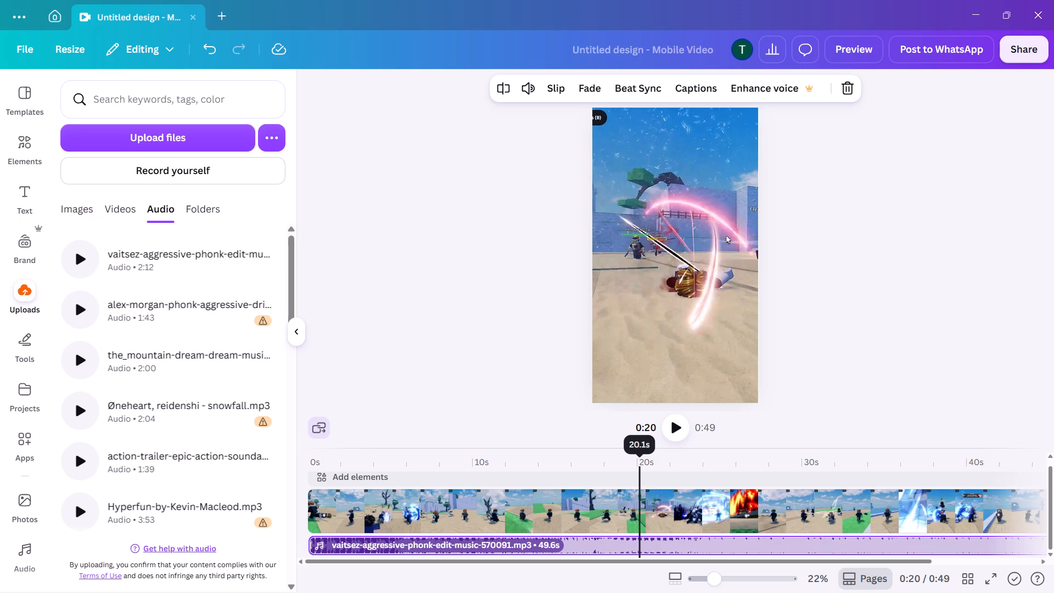
drag(642, 458, 638, 460)
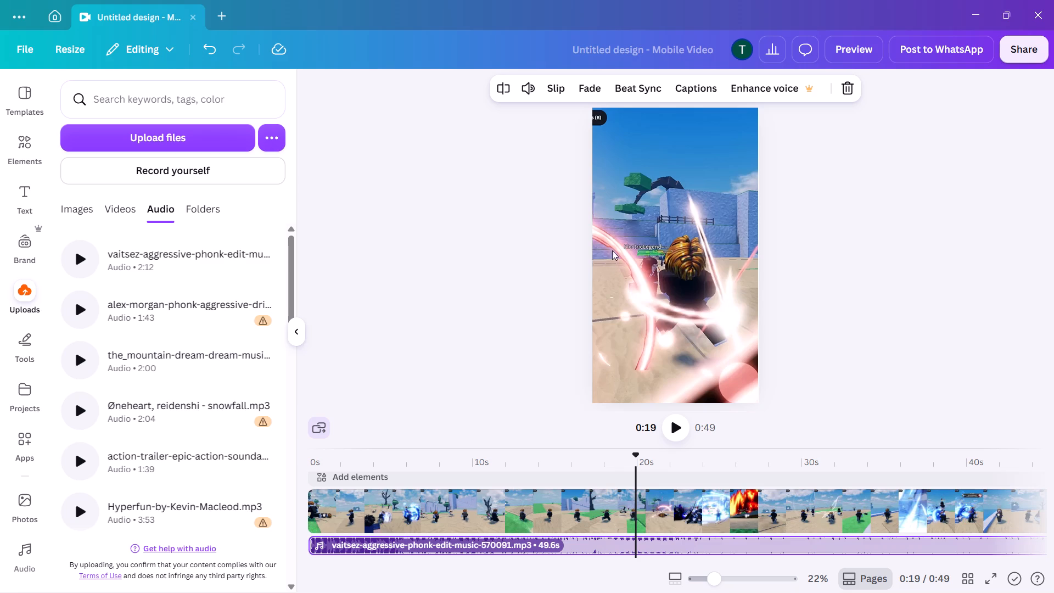
Upload the "I'm backkkk" cat image, download (2), from the MEMS IMAGES folder on the Desktop.
click(186, 139)
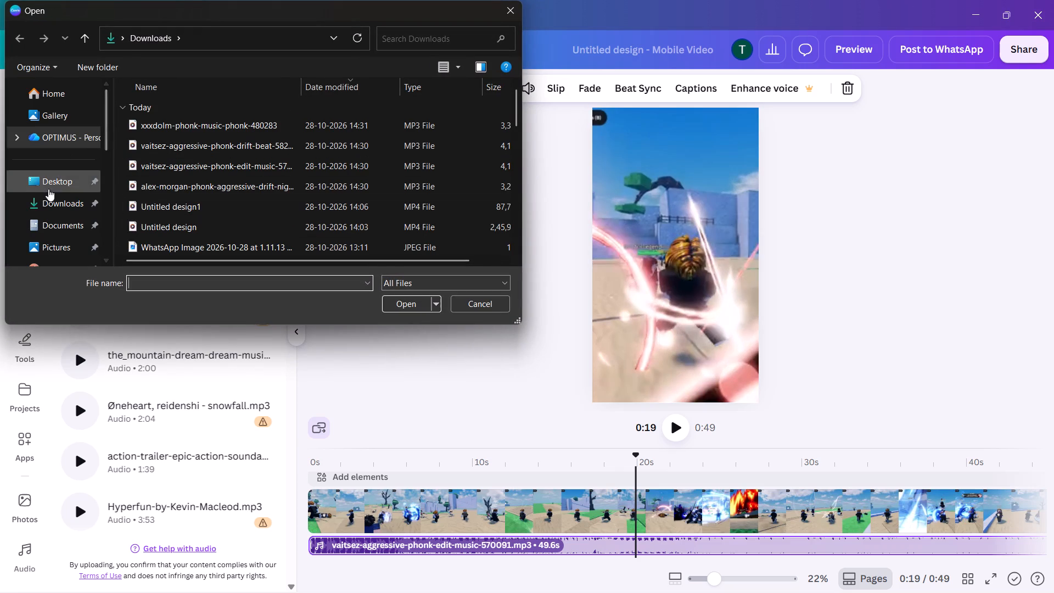
scroll(60, 182, down, 2)
click(68, 224)
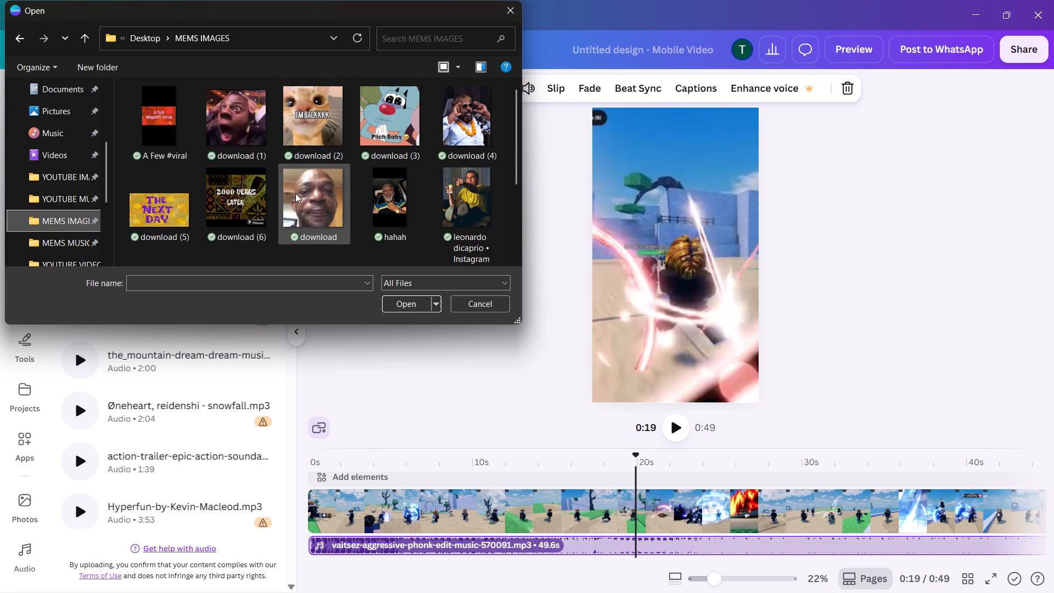
scroll(305, 200, down, 2)
scroll(283, 191, up, 1)
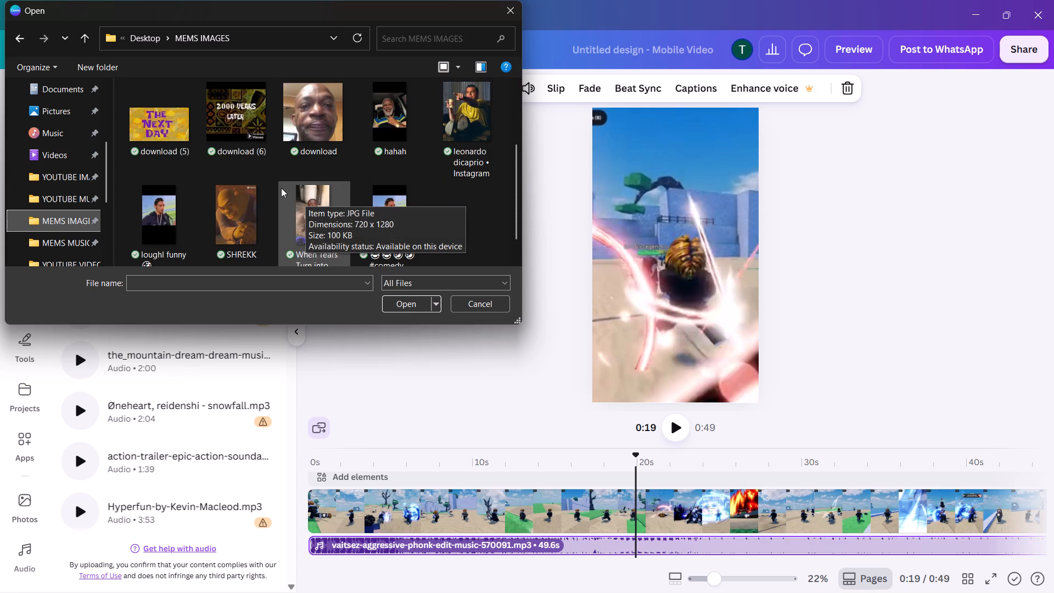
scroll(281, 188, down, 1)
scroll(281, 188, up, 3)
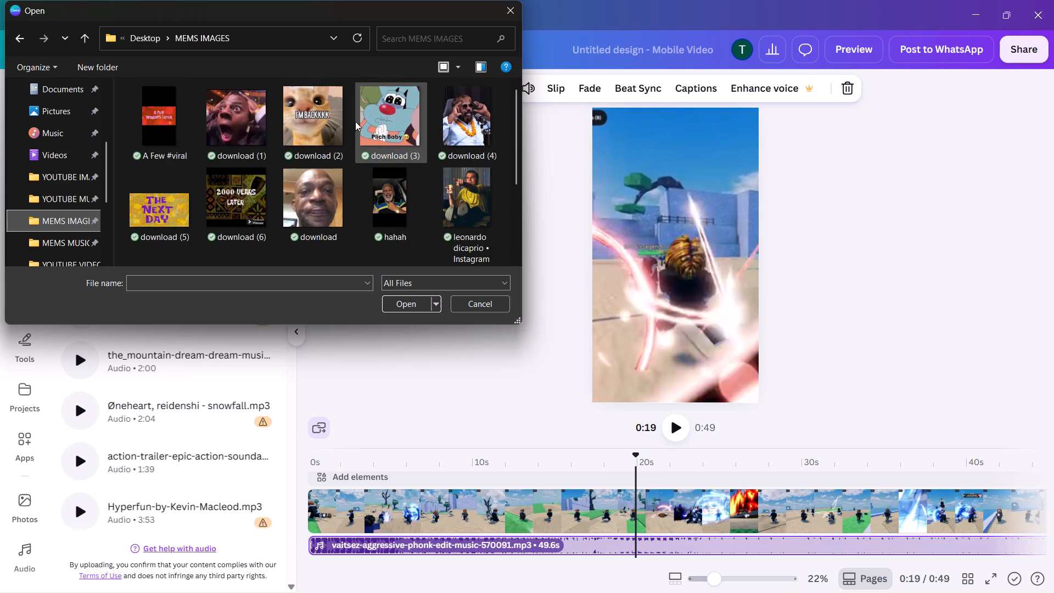
click(323, 137)
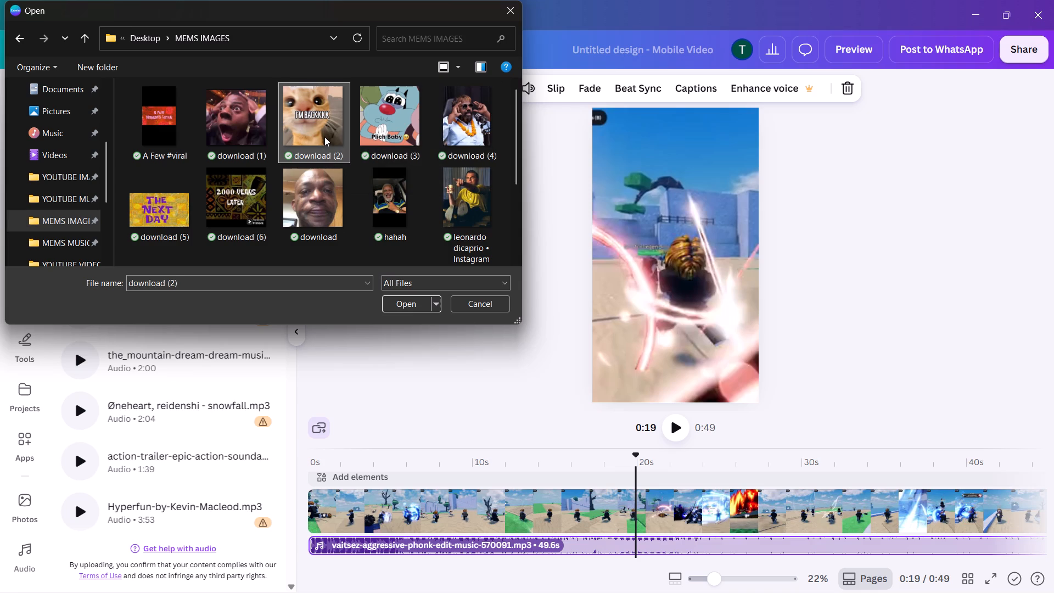
click(405, 300)
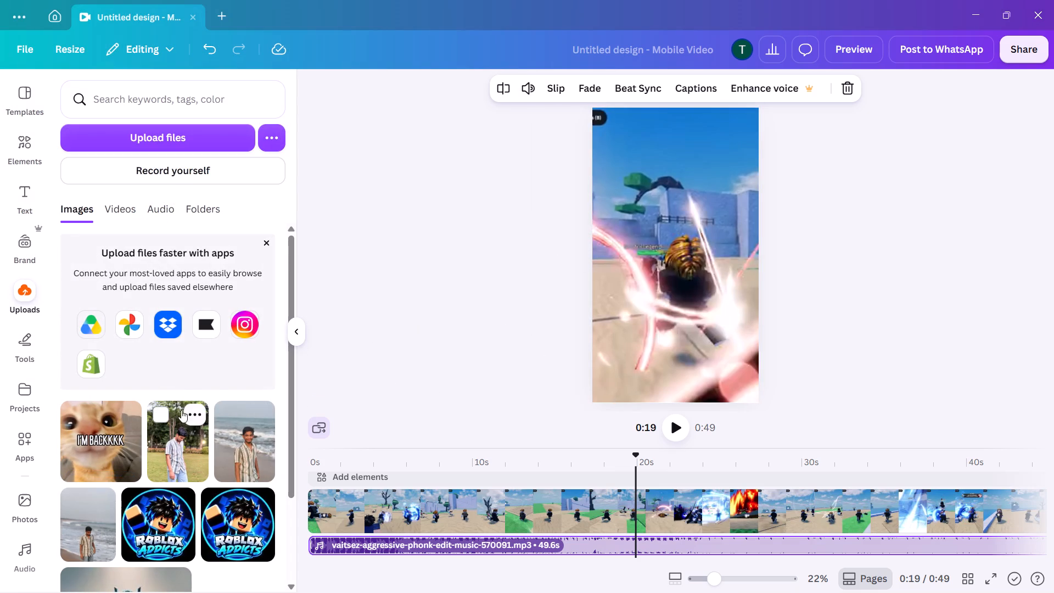
Move the two personal photos beside the cat image in the image uploads to Trash.
click(165, 411)
click(228, 413)
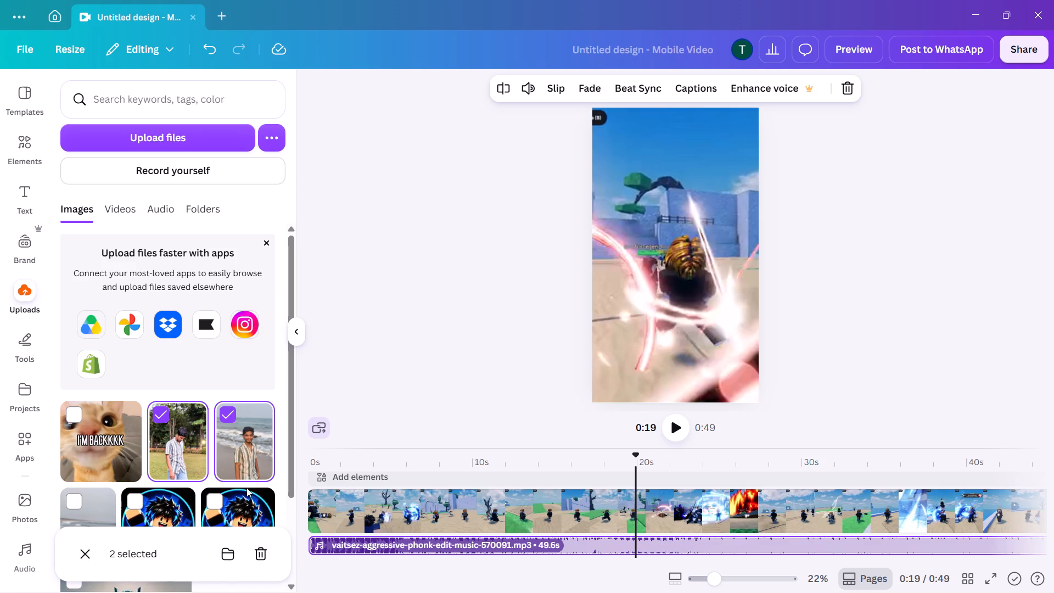
click(268, 562)
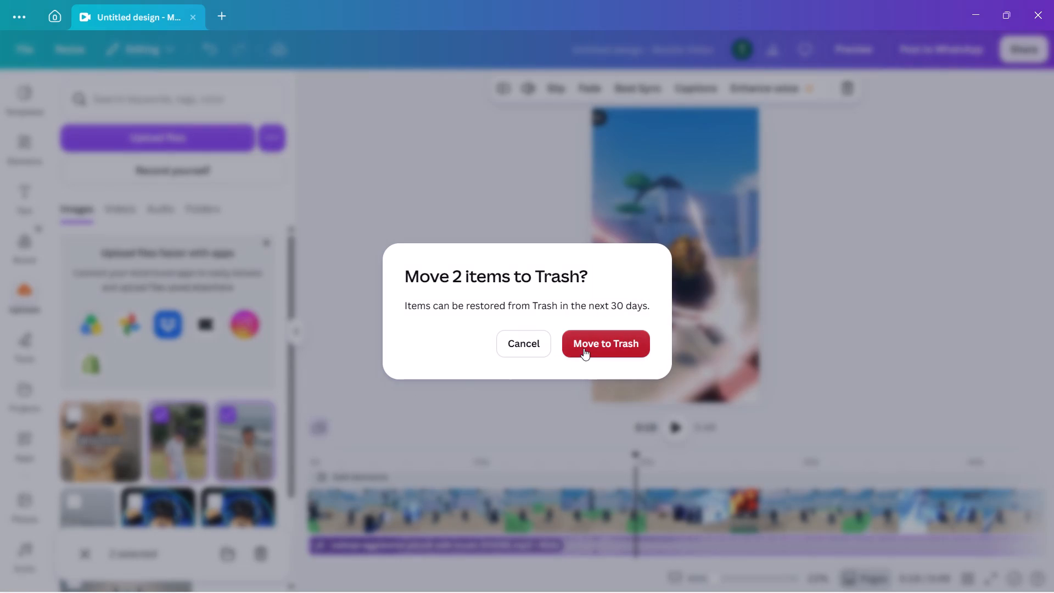
click(584, 348)
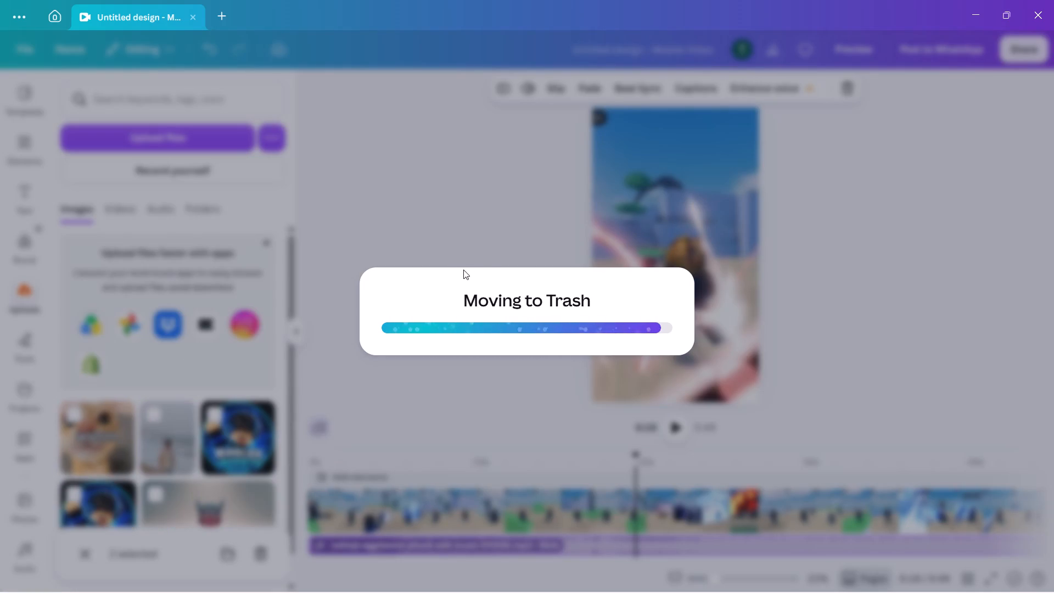
Add the cat image to the timeline as a 5.0 s overlay above the gameplay clip, starting at about 17 s.
click(105, 440)
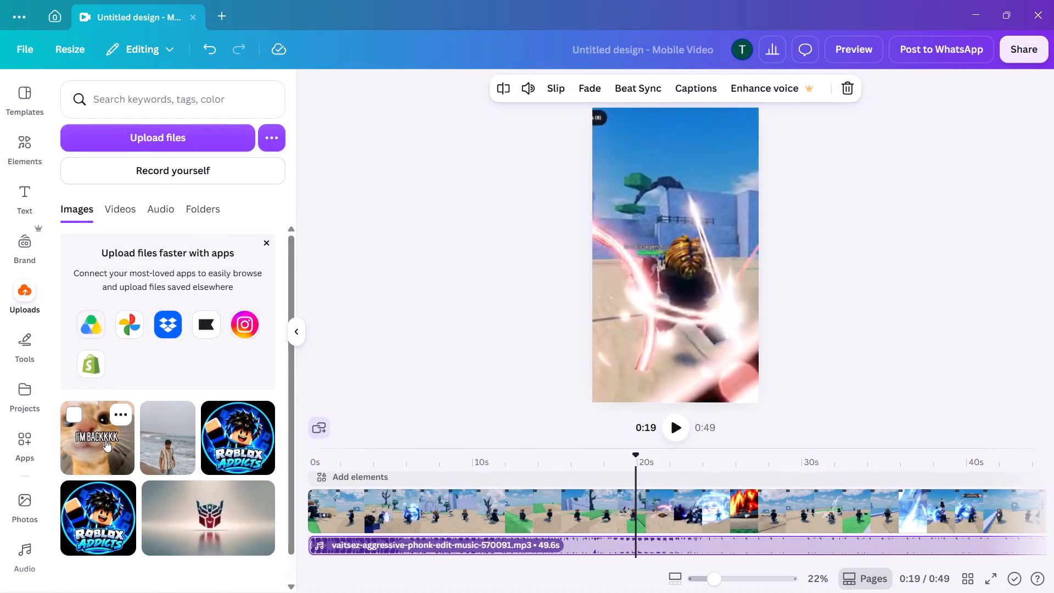
drag(356, 516, 430, 516)
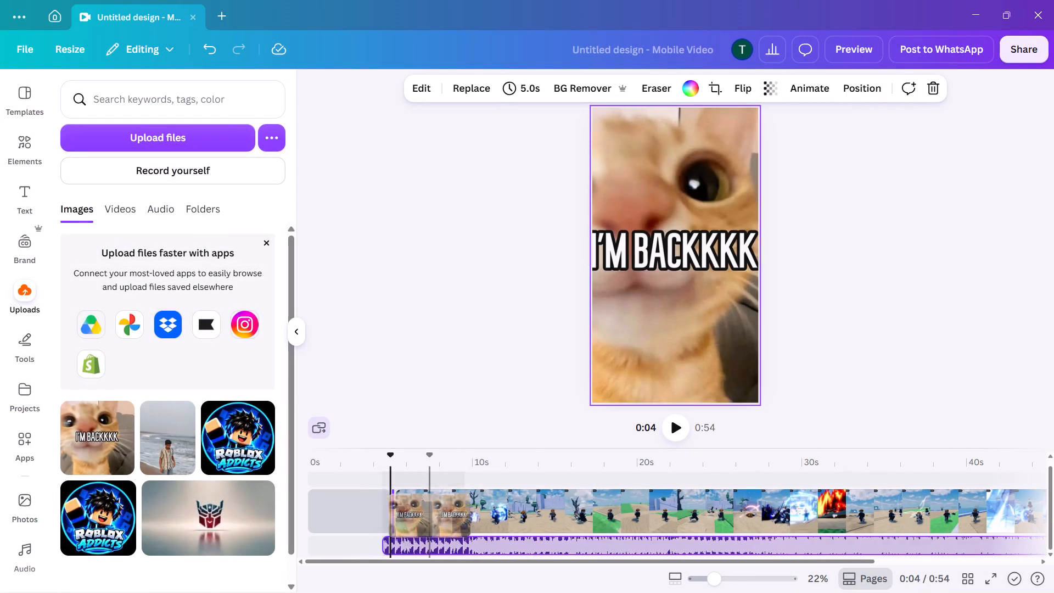
drag(430, 516, 432, 498)
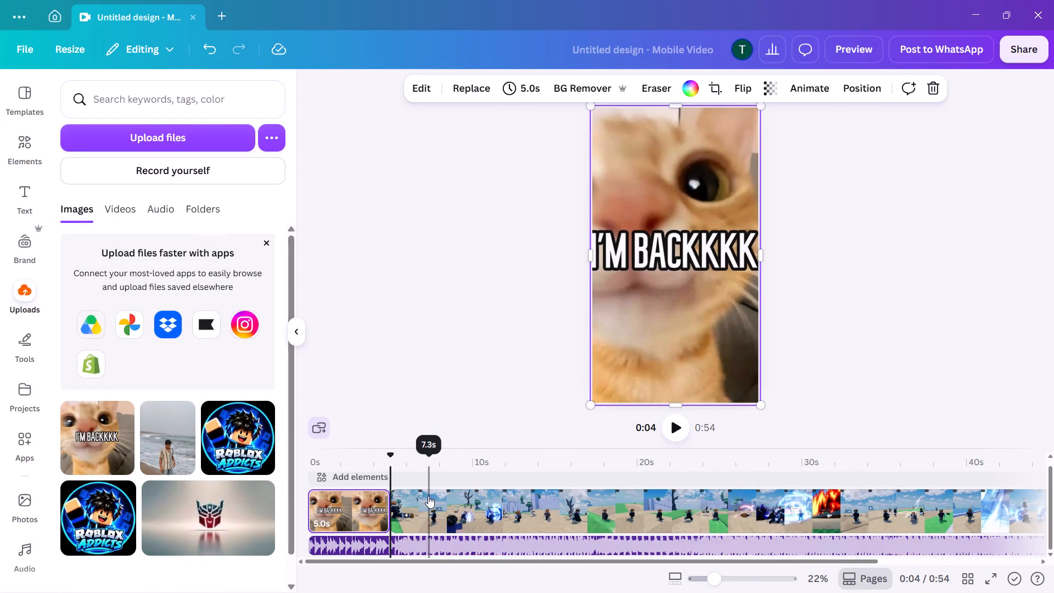
click(360, 503)
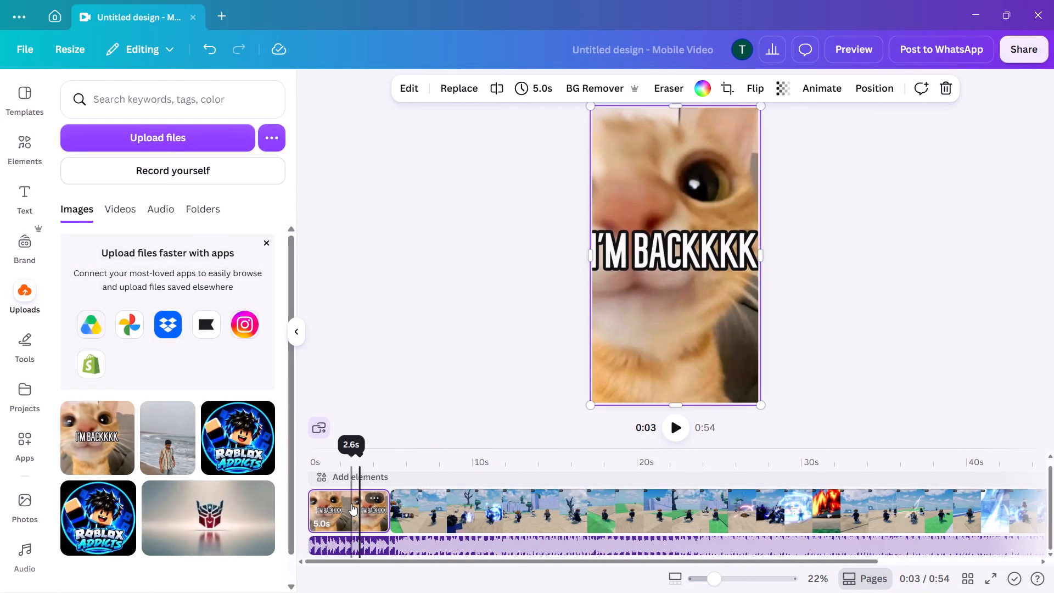
click(351, 504)
drag(352, 517, 591, 495)
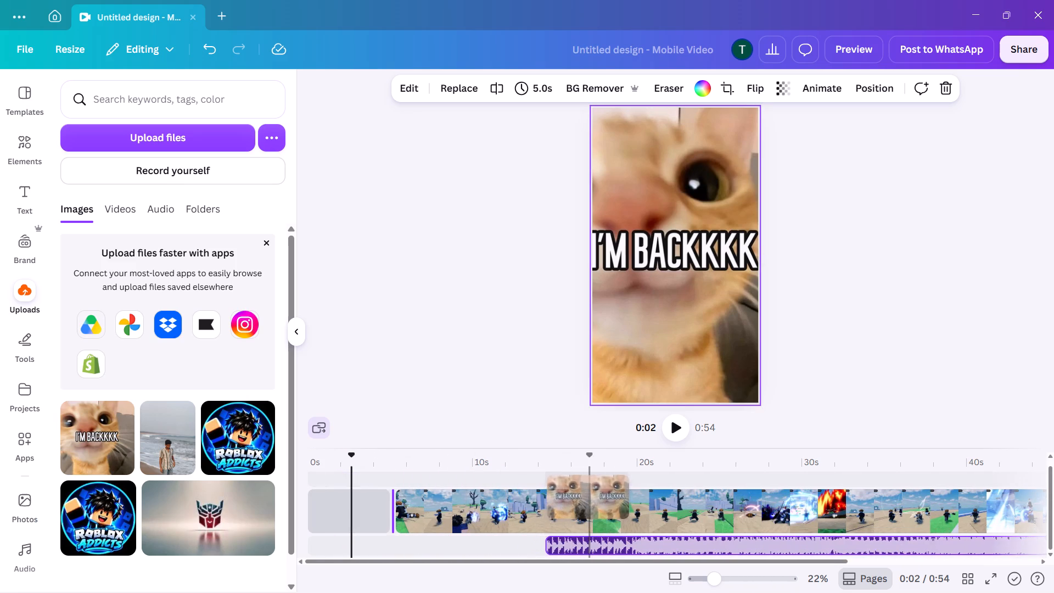
drag(591, 495, 633, 487)
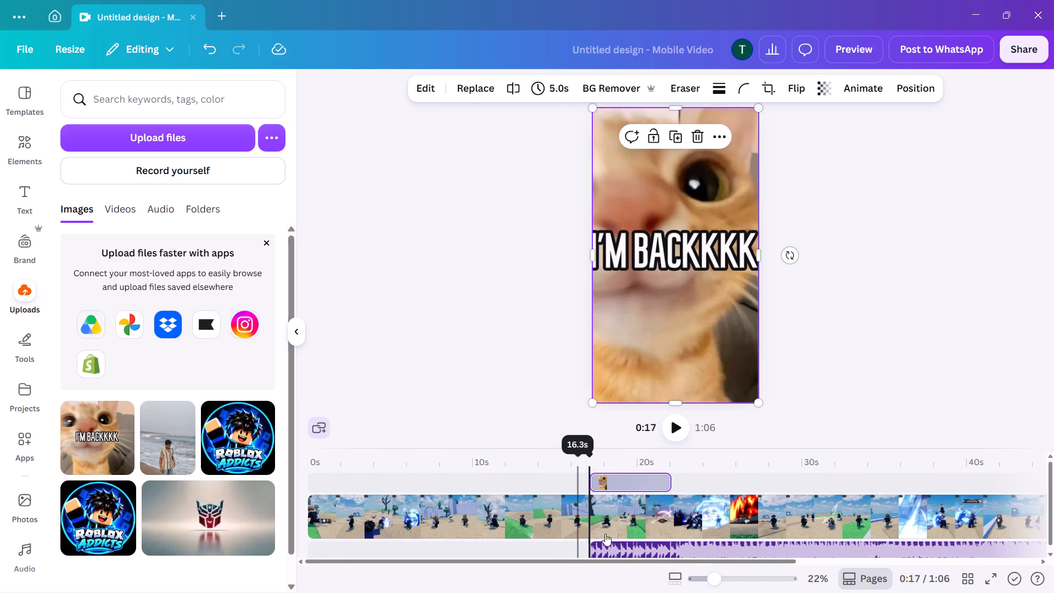
Move the vaitsez-aggressive-phonk-edit-music track back so it starts at 0 s.
drag(614, 541, 317, 544)
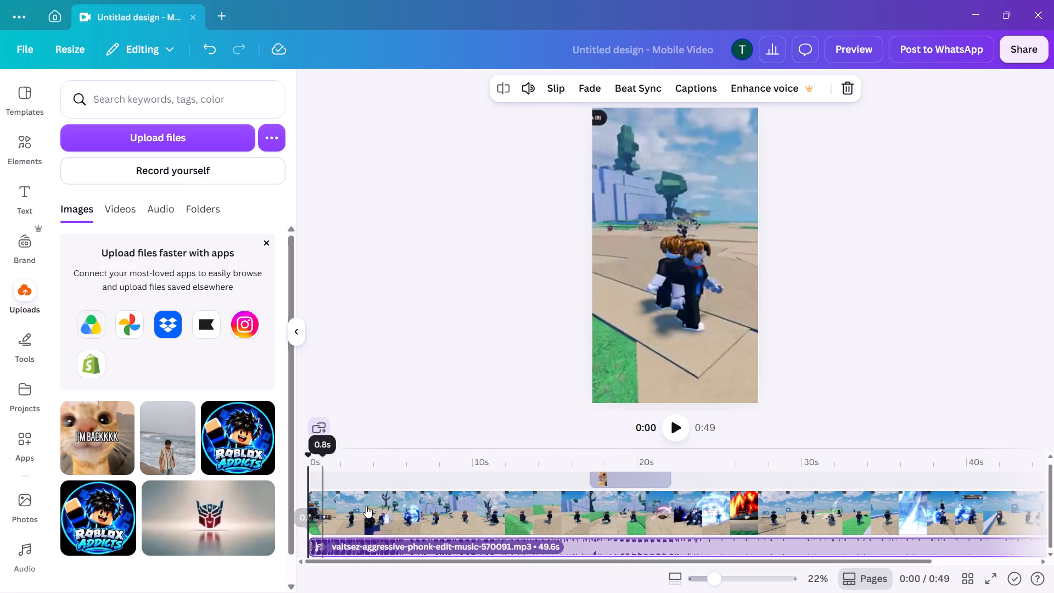
At about 0:19, shrink the full-screen cat image and reshape its frame so the whole "I'm backkkk" caption fits.
click(635, 474)
click(674, 432)
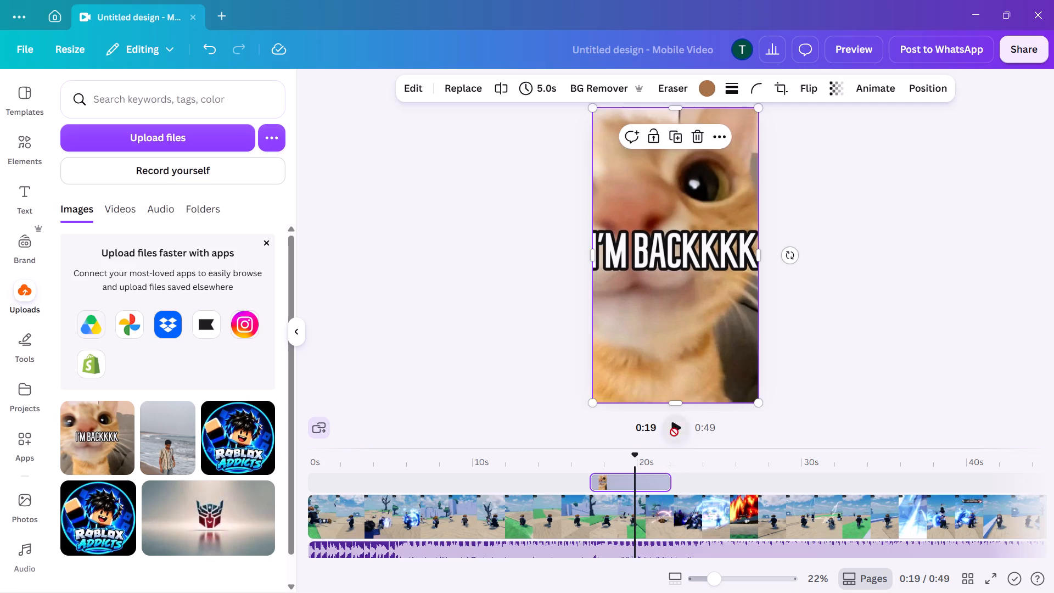
click(668, 369)
drag(754, 399, 704, 318)
drag(648, 260, 674, 282)
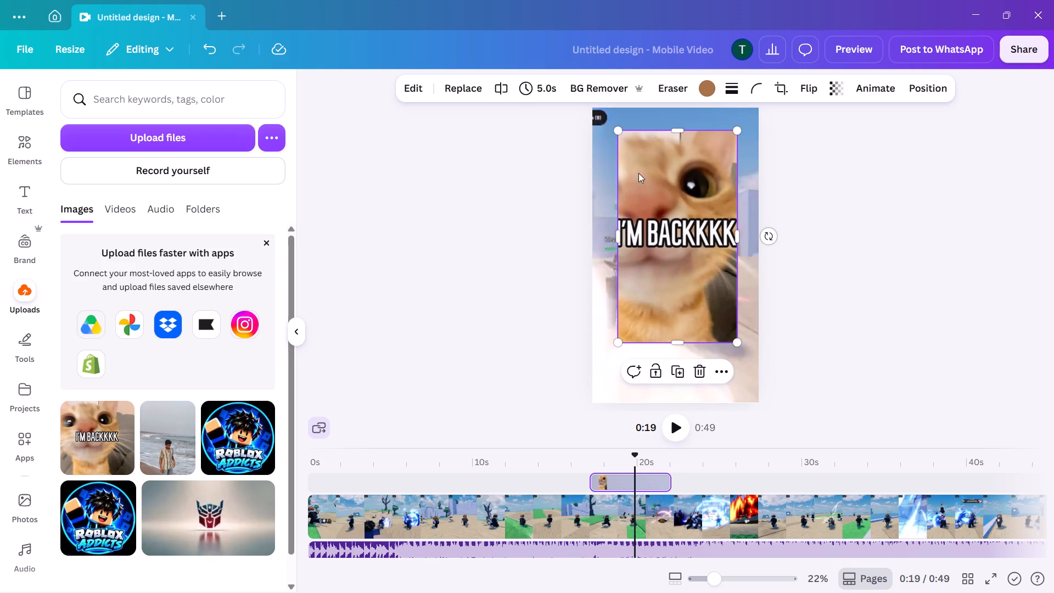
click(619, 135)
drag(619, 135, 653, 240)
drag(674, 277, 632, 288)
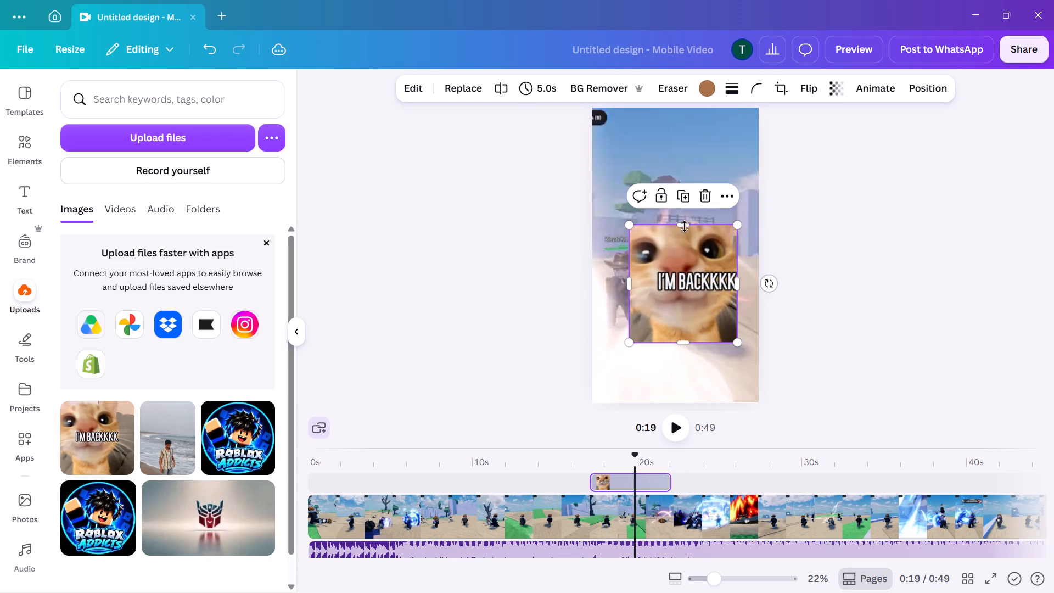
drag(684, 224, 687, 187)
drag(741, 262, 742, 262)
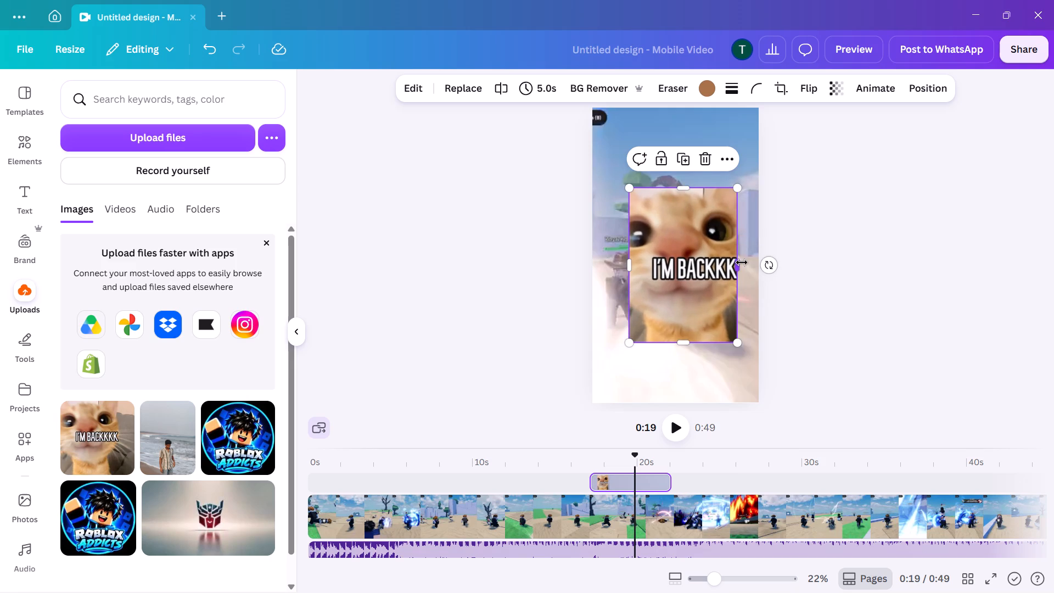
drag(742, 262, 764, 268)
Remove the background from the cat image with BG Remover.
click(703, 226)
click(591, 86)
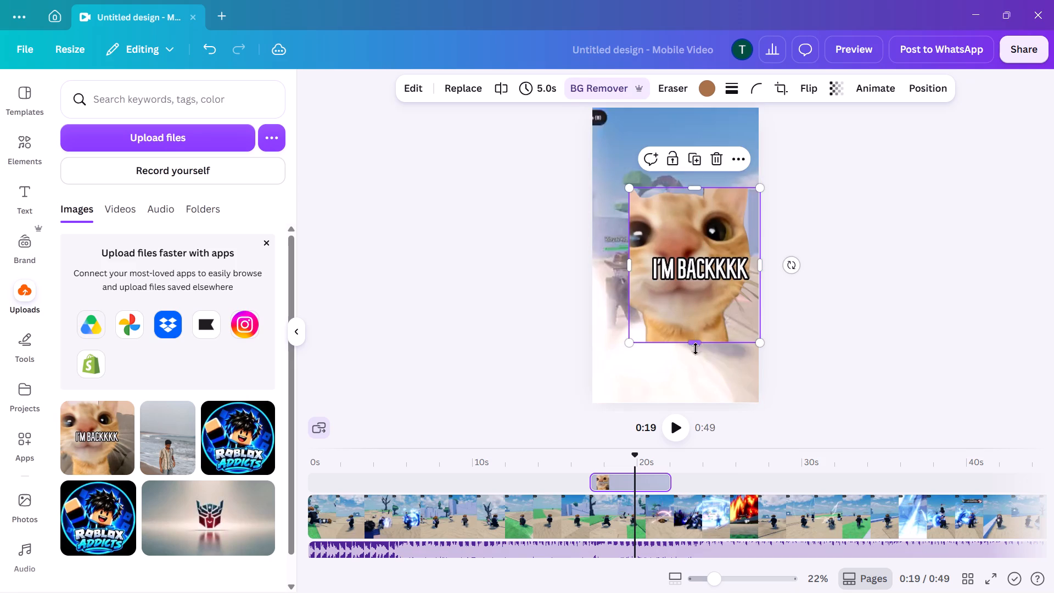
Extend the cat cutout's frame downward and sideways, scale it down to a small sticker, and place it over the middle of the video.
drag(691, 344, 683, 351)
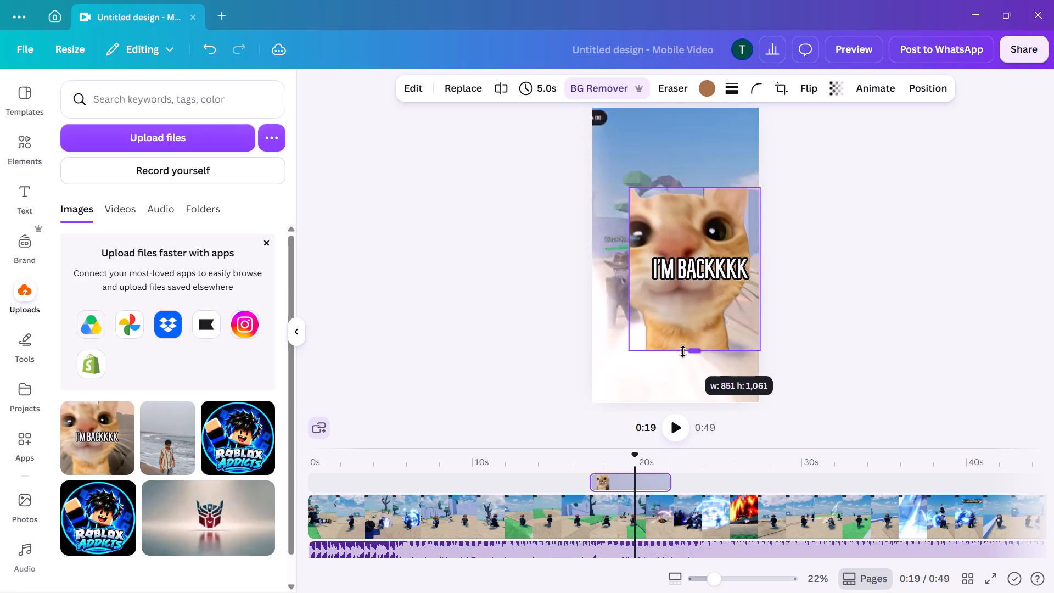
drag(683, 351, 685, 359)
drag(627, 275, 596, 284)
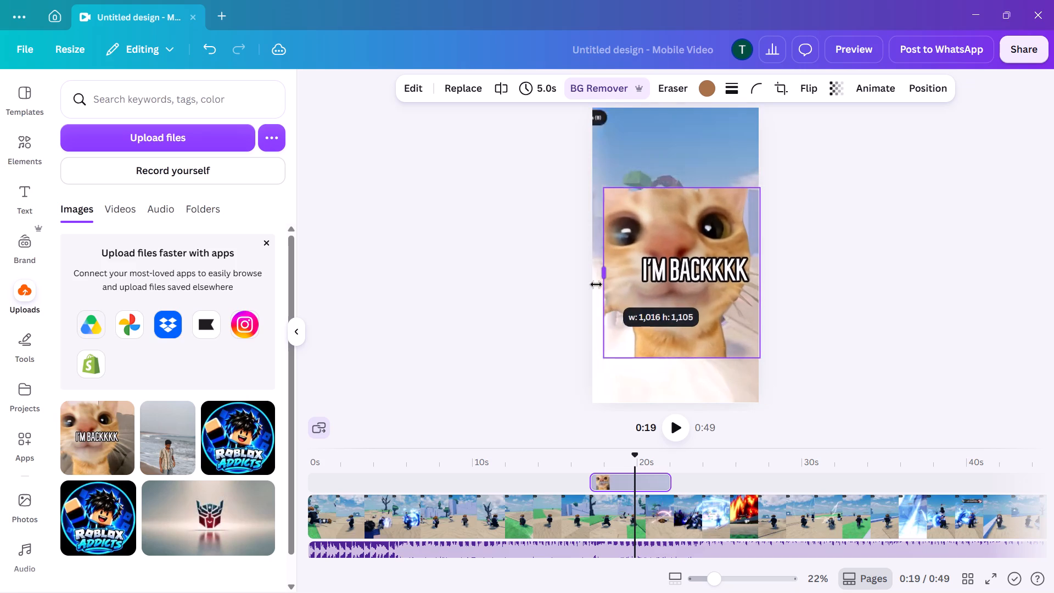
drag(596, 284, 595, 285)
drag(595, 354, 633, 299)
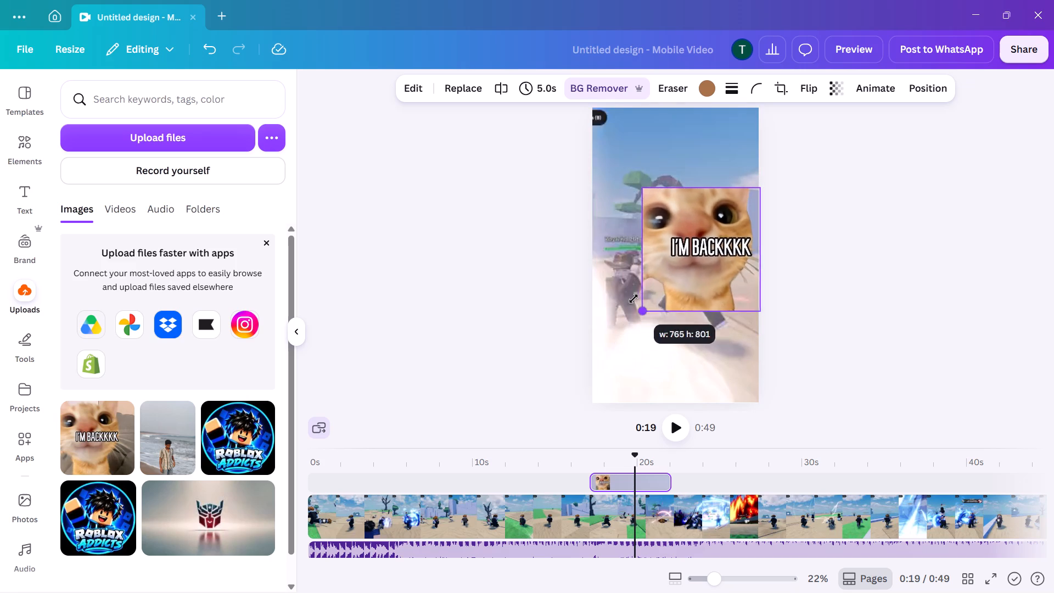
drag(633, 299, 640, 291)
drag(697, 251, 670, 268)
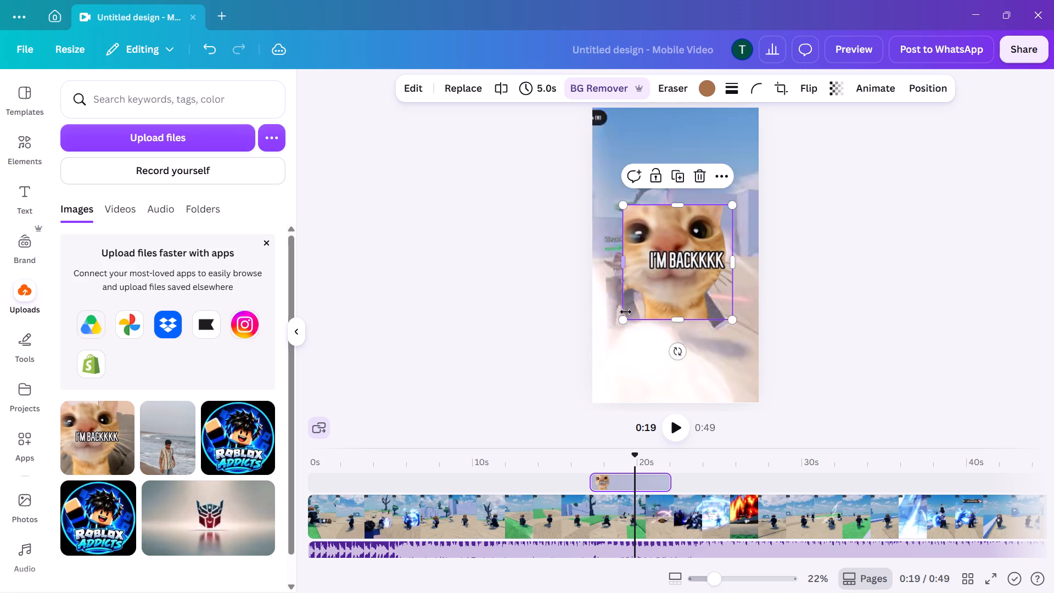
drag(625, 316, 676, 268)
drag(693, 243, 665, 275)
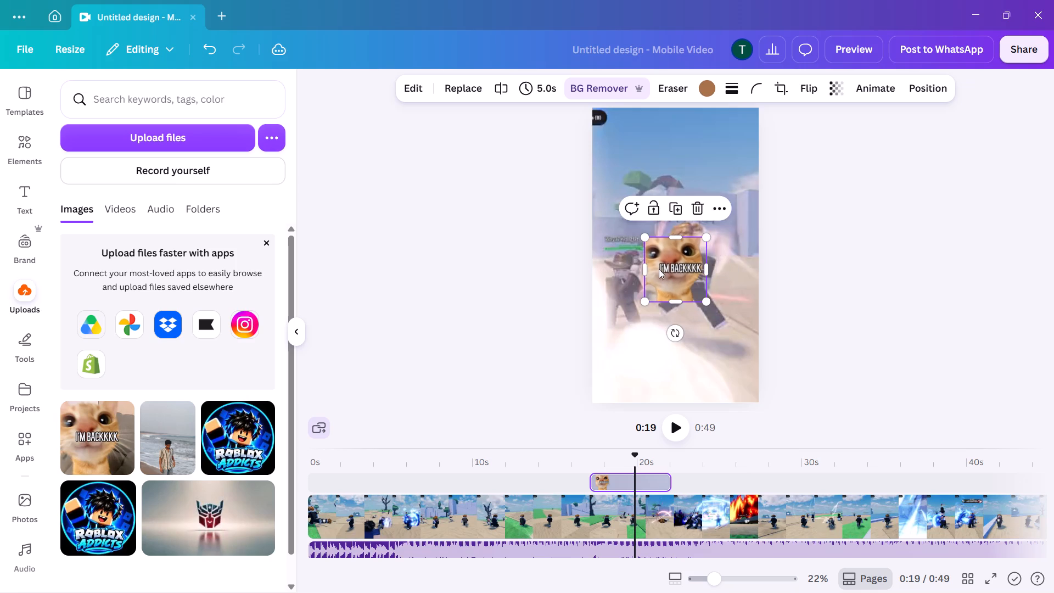
Widen the small cat cutout's frame on both sides and at the top, scale it down slightly, and position it over the fighting character.
drag(648, 270, 638, 273)
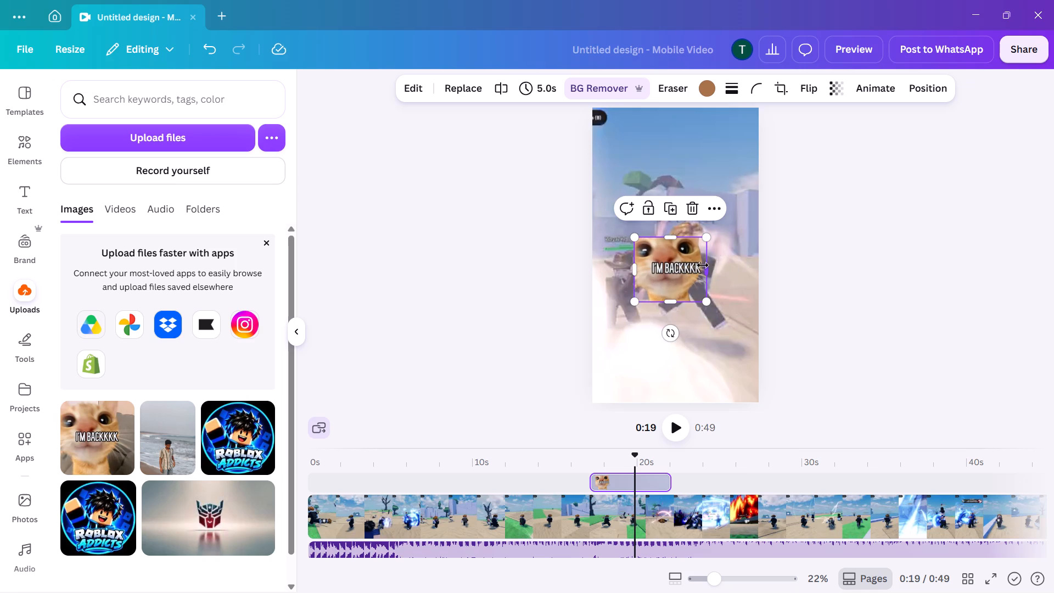
drag(703, 266, 712, 267)
drag(679, 237, 679, 221)
drag(633, 259, 625, 263)
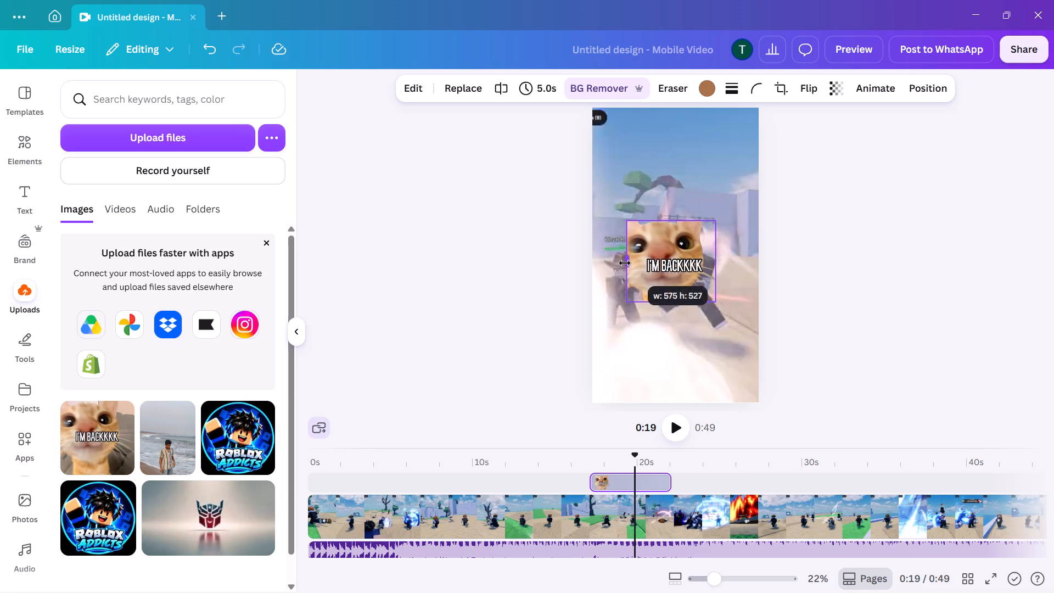
drag(625, 263, 624, 264)
drag(661, 259, 670, 256)
drag(635, 298, 659, 285)
drag(698, 253, 685, 266)
click(815, 229)
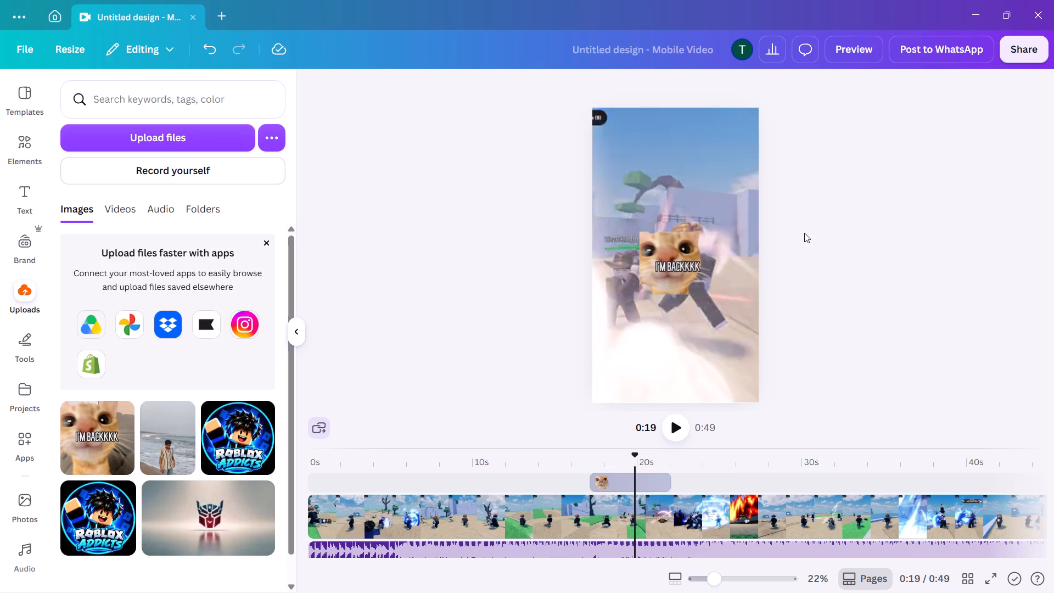
Enlarge the cat cutout slightly and position it just below the centre of the frame.
click(678, 260)
drag(707, 291, 724, 303)
drag(691, 272, 686, 260)
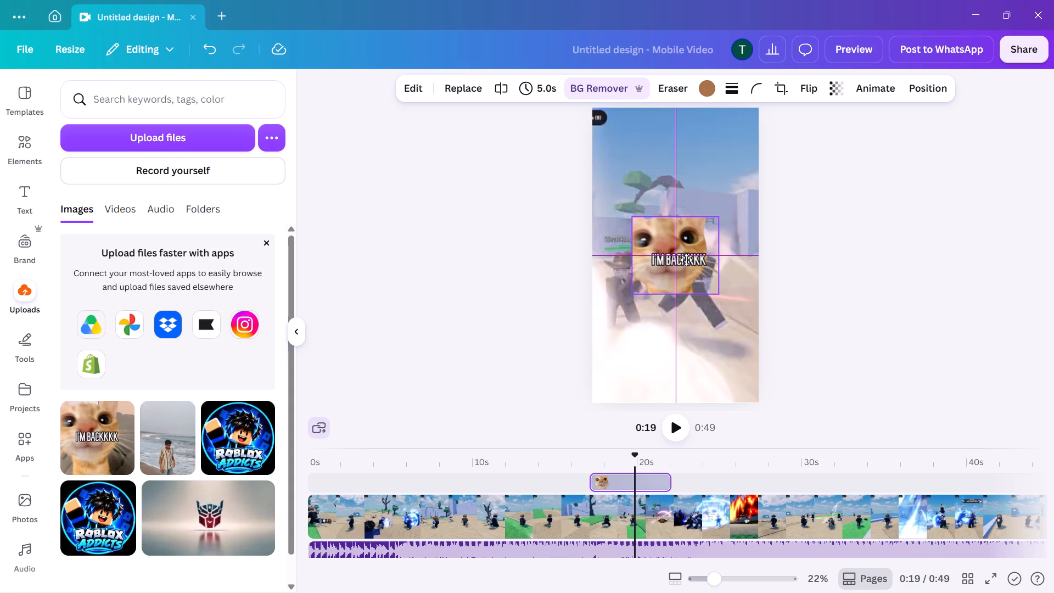
drag(686, 260, 688, 265)
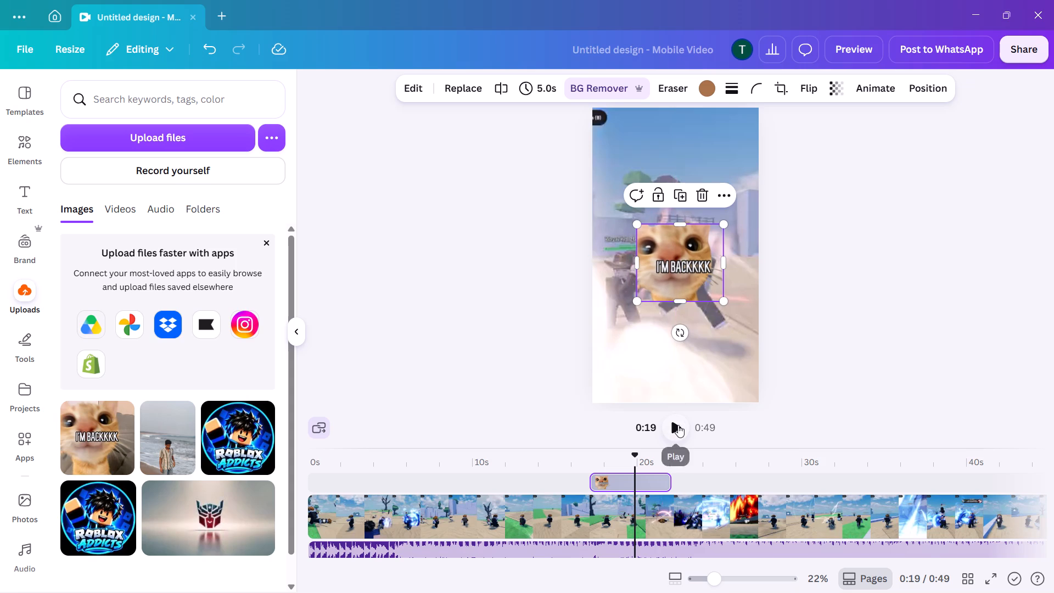
Play the video from about 0:14 to check when the cat overlay appears.
click(547, 478)
click(681, 427)
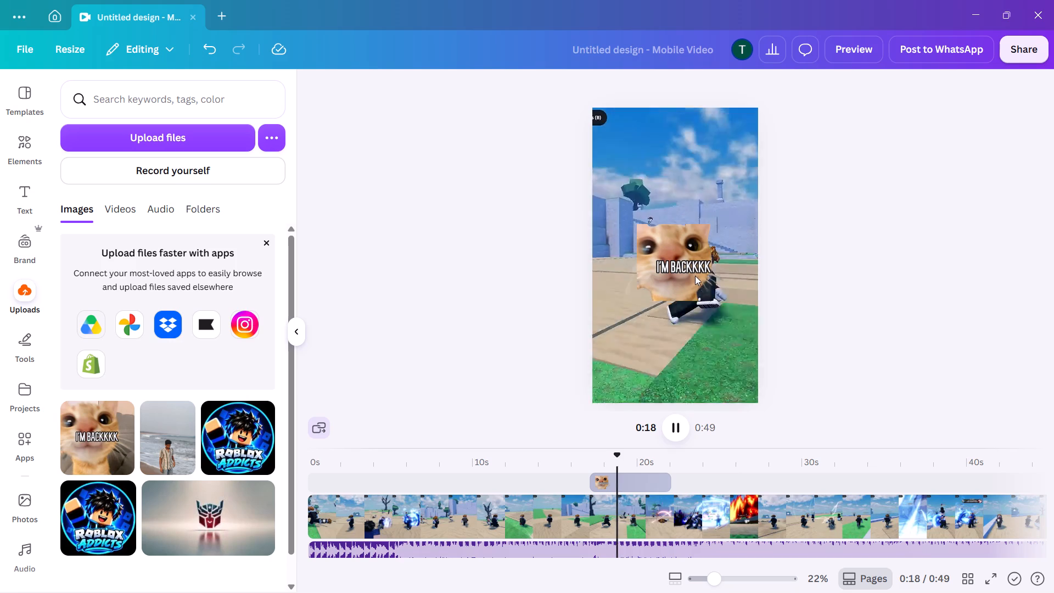
Trim the start of the cat overlay so it appears at about 0:20 and lasts 1.8 seconds, and play that part back.
click(616, 476)
drag(592, 484, 637, 482)
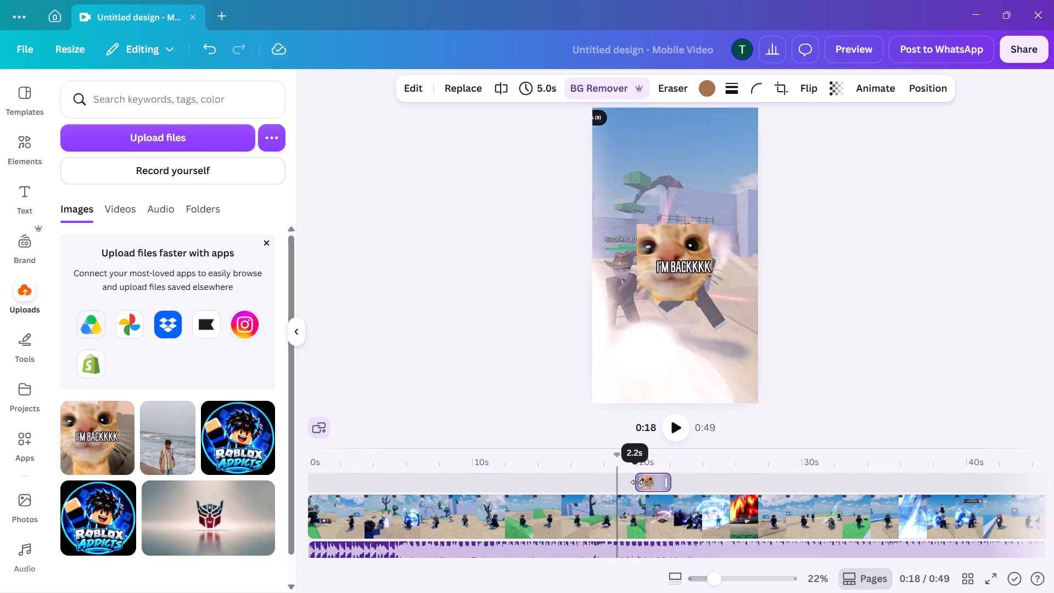
drag(637, 482, 643, 481)
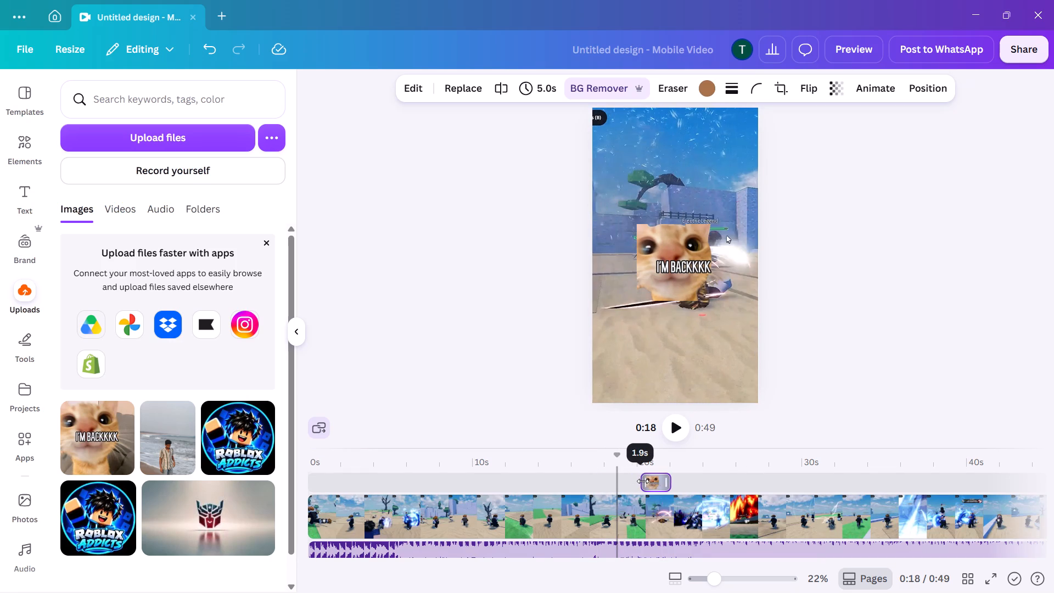
drag(643, 481, 646, 482)
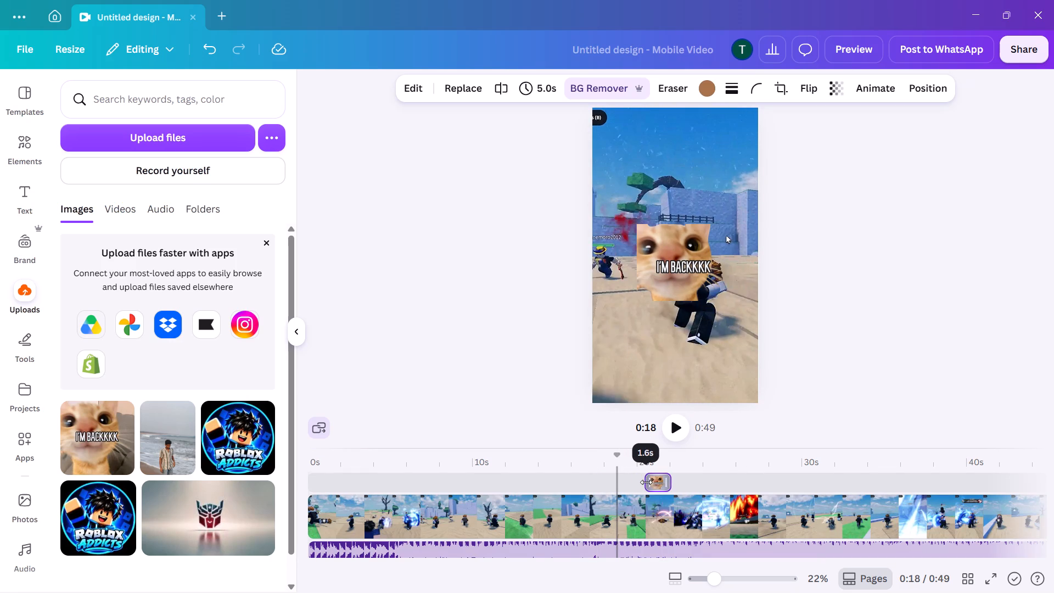
drag(646, 482, 648, 482)
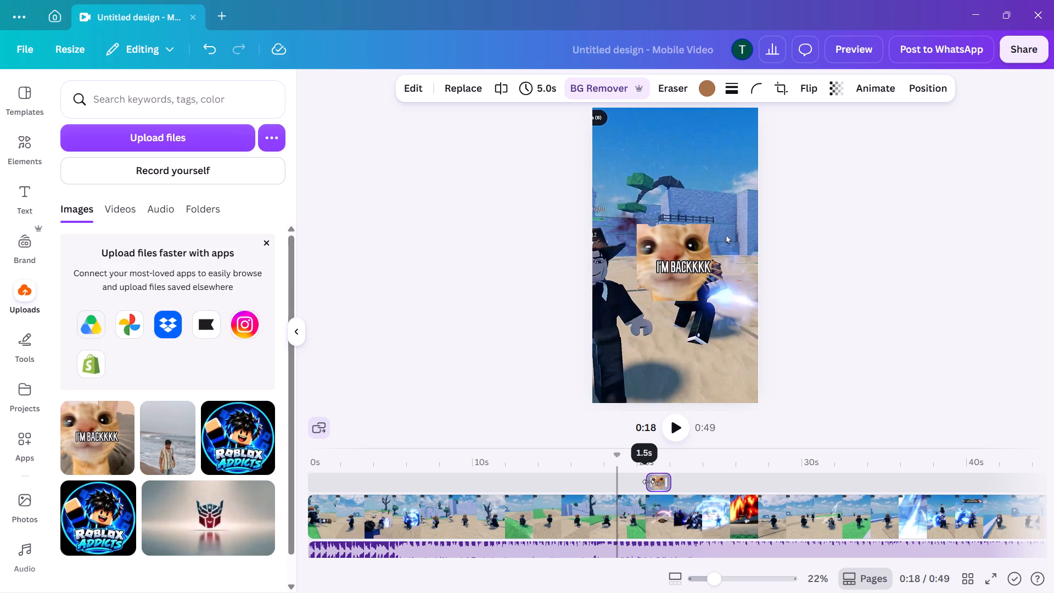
drag(648, 482, 646, 483)
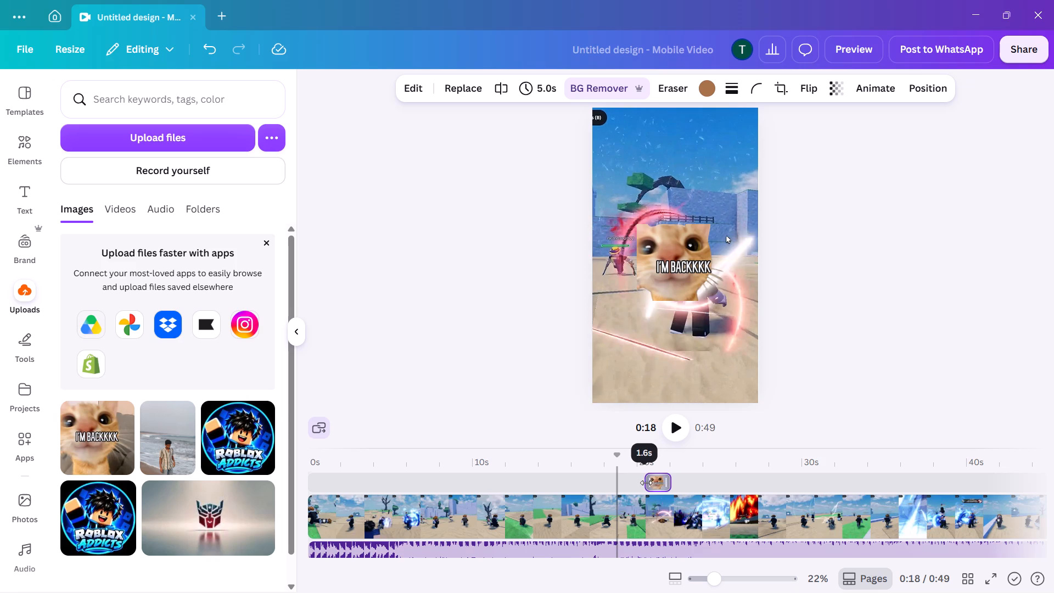
drag(646, 483, 644, 486)
click(676, 435)
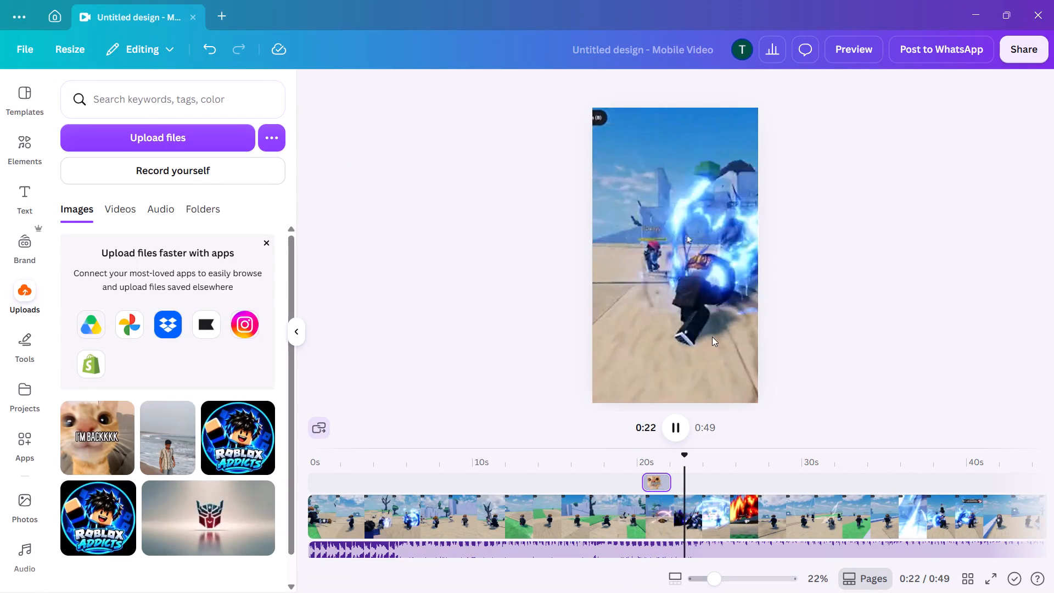
Enlarge the cat overlay slightly and reposition it over the fighting character near the middle of the frame.
click(658, 481)
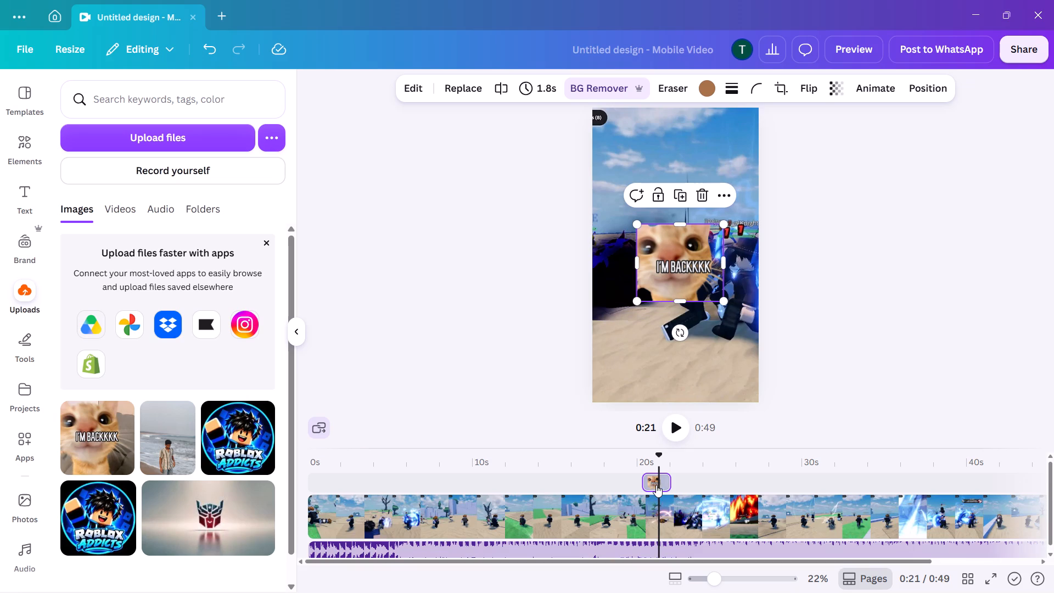
drag(683, 282, 682, 274)
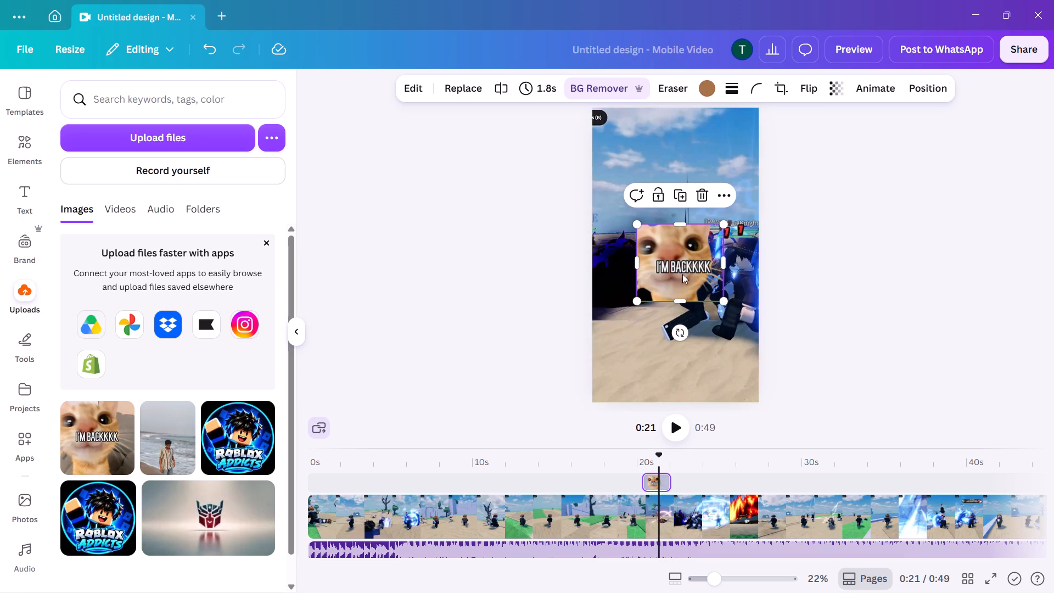
drag(682, 274, 685, 284)
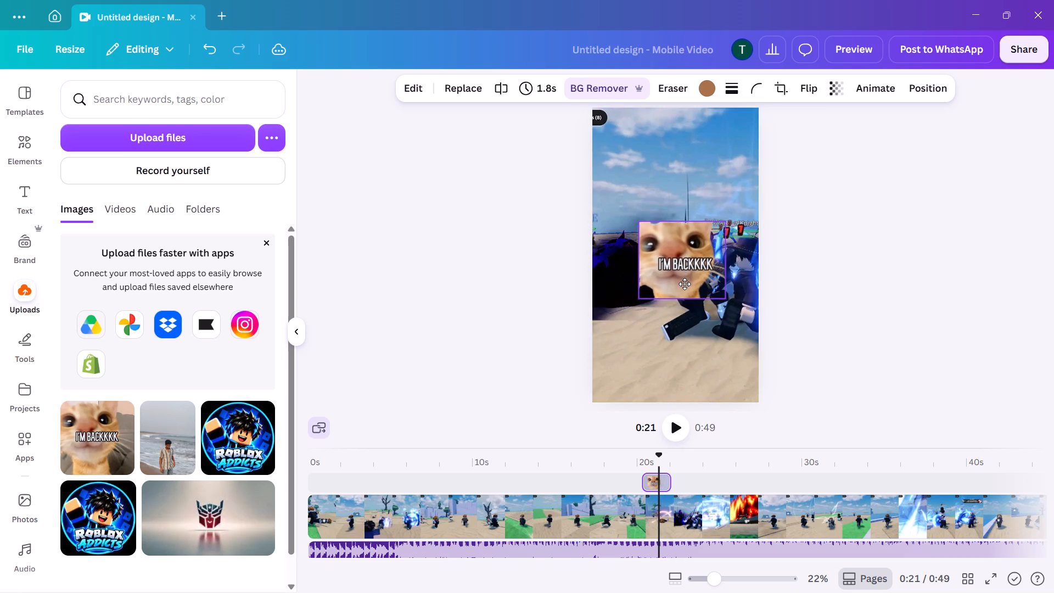
drag(685, 284, 685, 289)
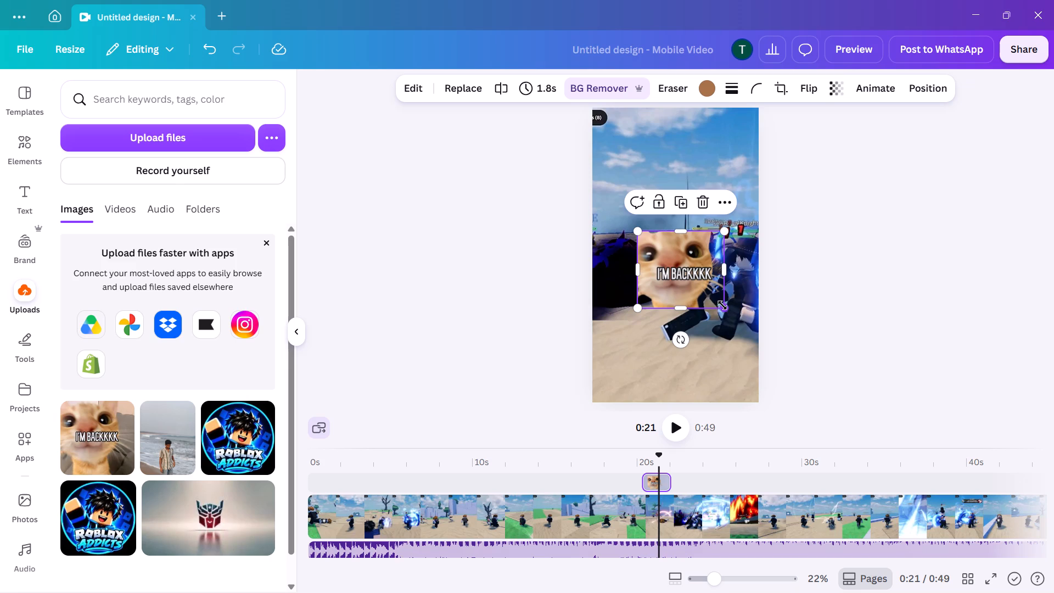
drag(722, 306, 726, 315)
drag(704, 286, 702, 273)
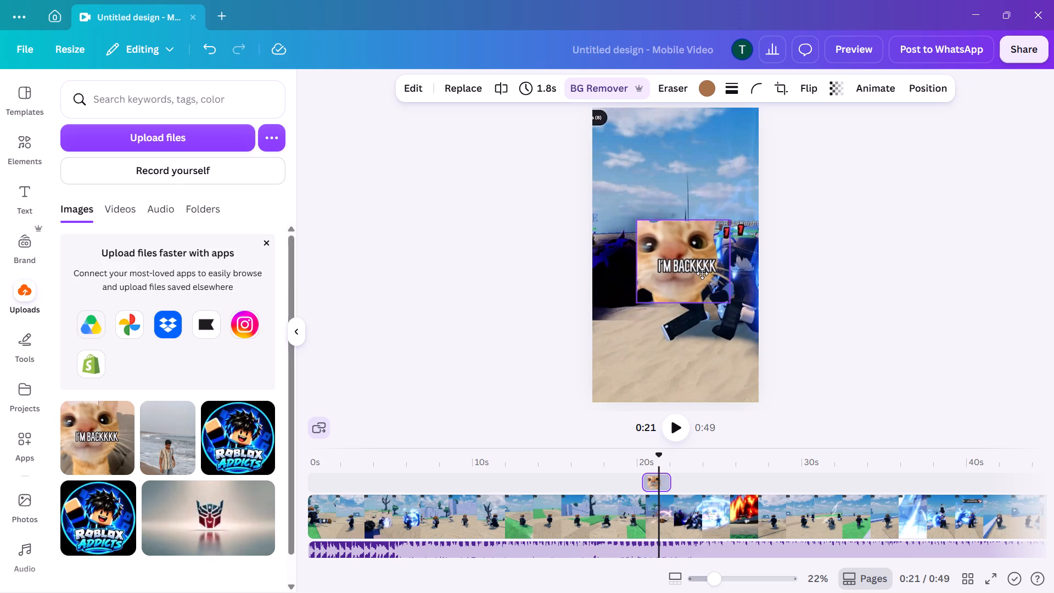
drag(702, 273, 698, 279)
click(836, 256)
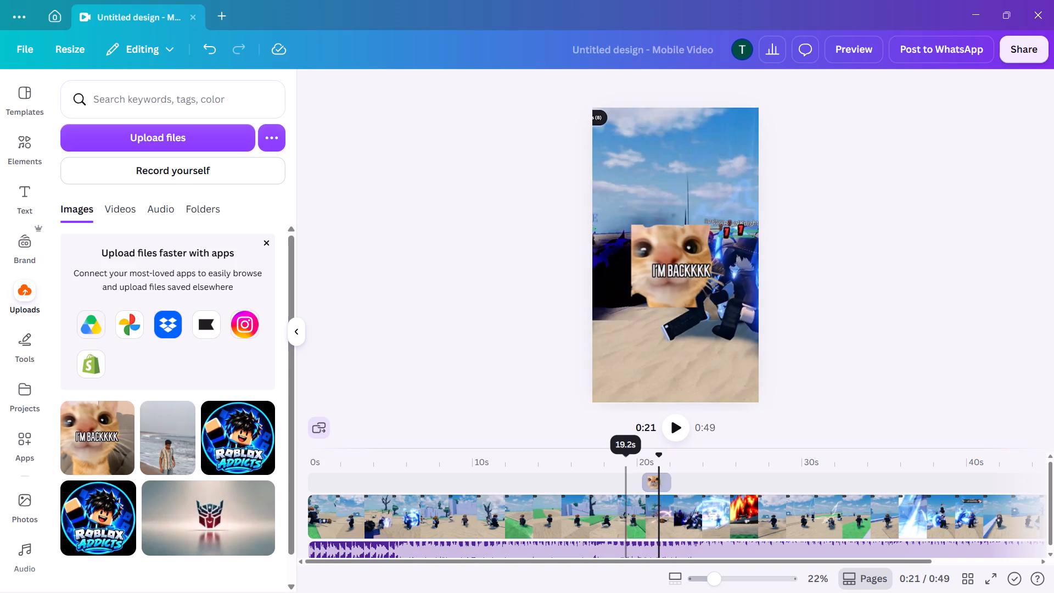
Play the video from just before 0:20 to check the cat overlay's timing and placement.
click(632, 489)
click(675, 431)
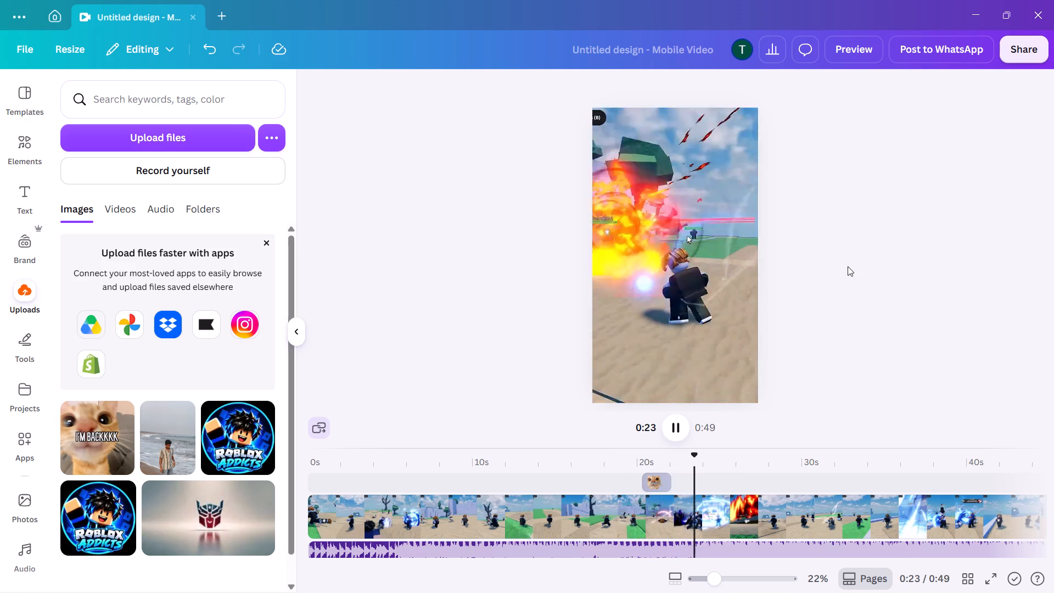
click(679, 433)
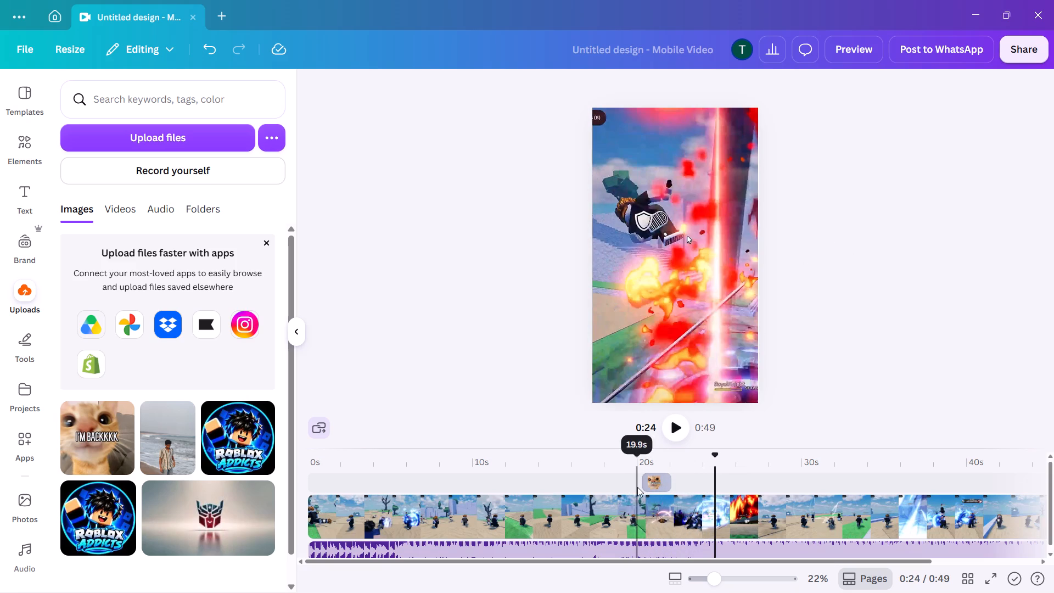
click(637, 487)
click(676, 430)
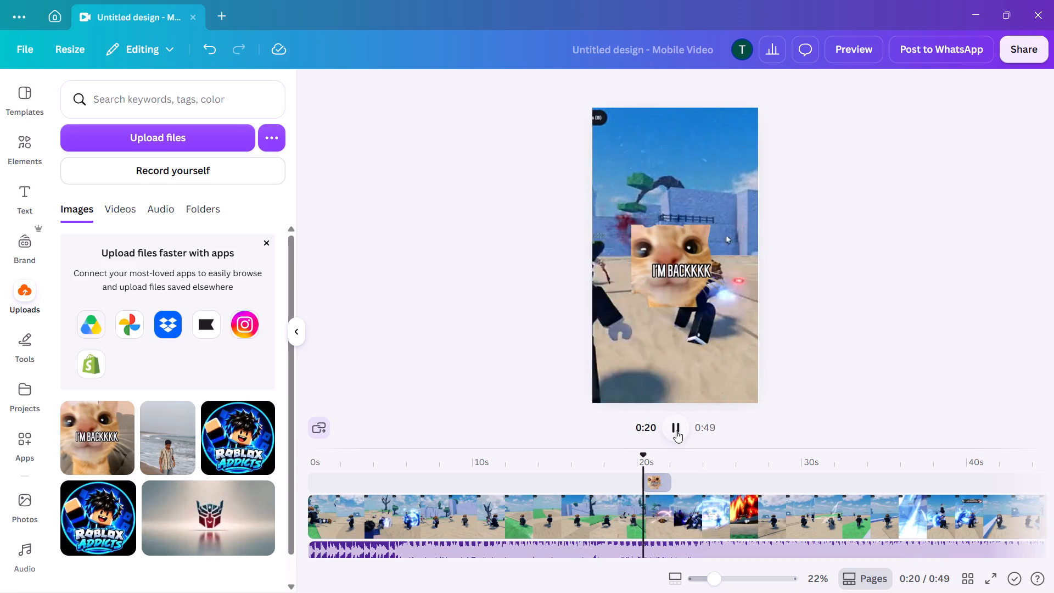
click(676, 430)
click(672, 428)
click(675, 426)
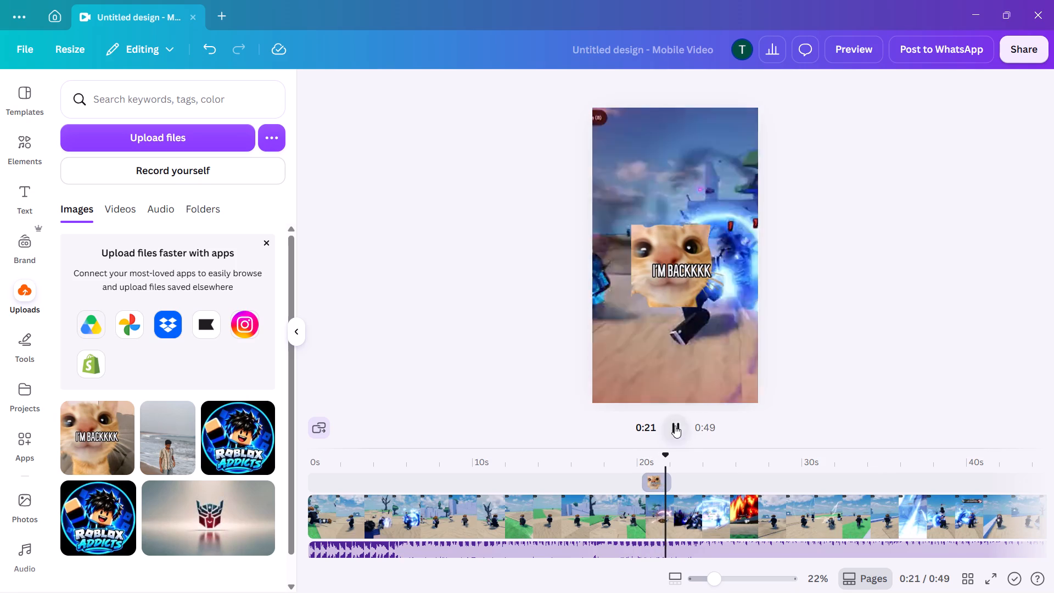